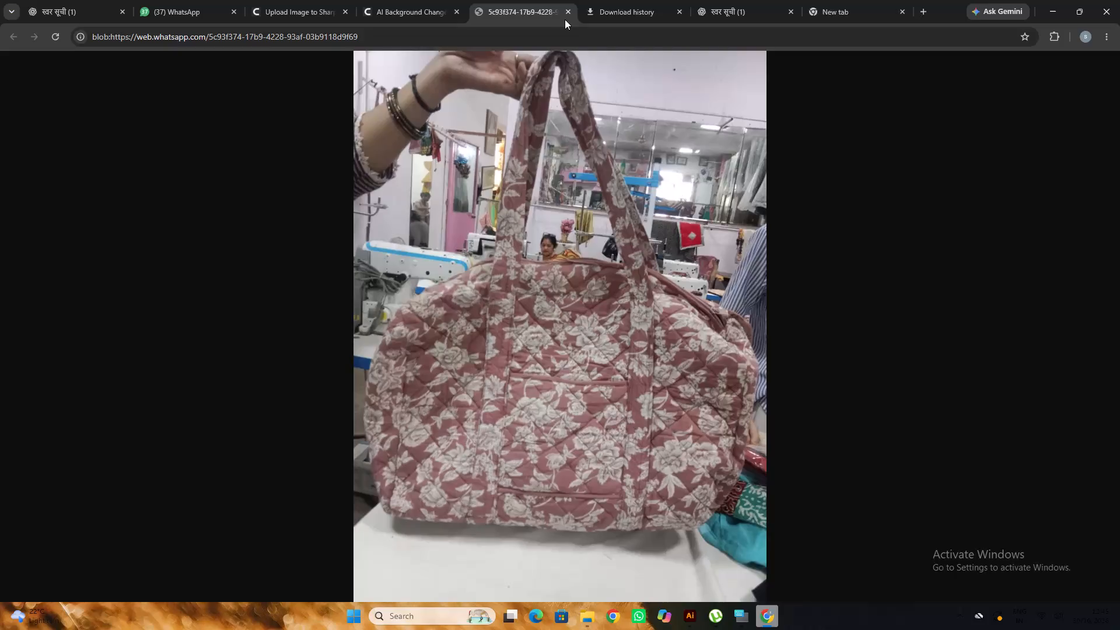
Close the browser tab showing the full-size photo of the floral quilted bag.
click(566, 16)
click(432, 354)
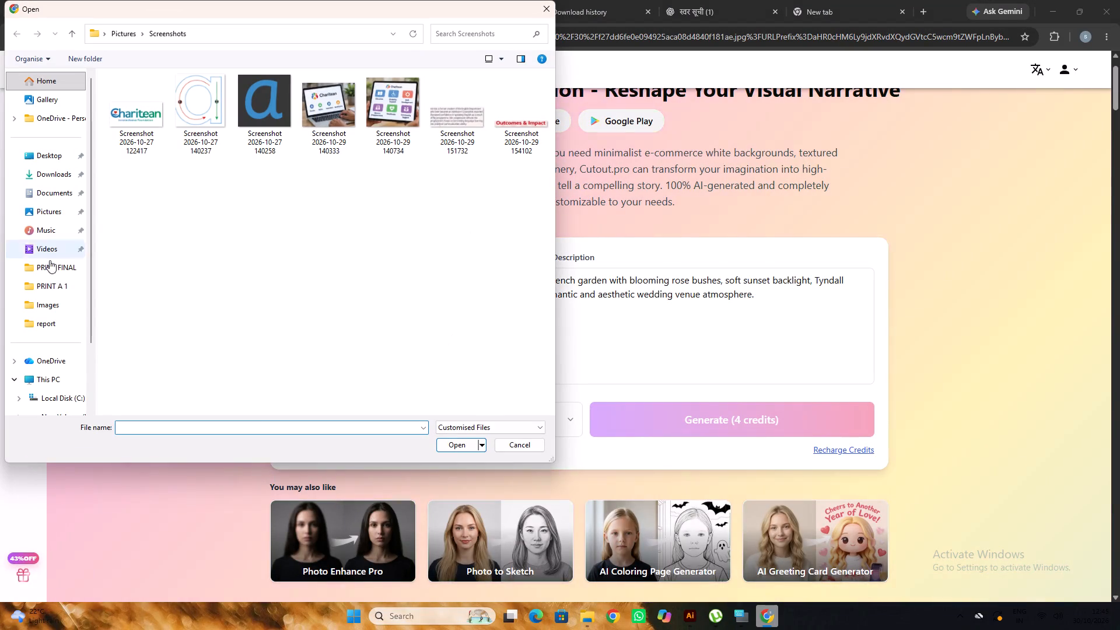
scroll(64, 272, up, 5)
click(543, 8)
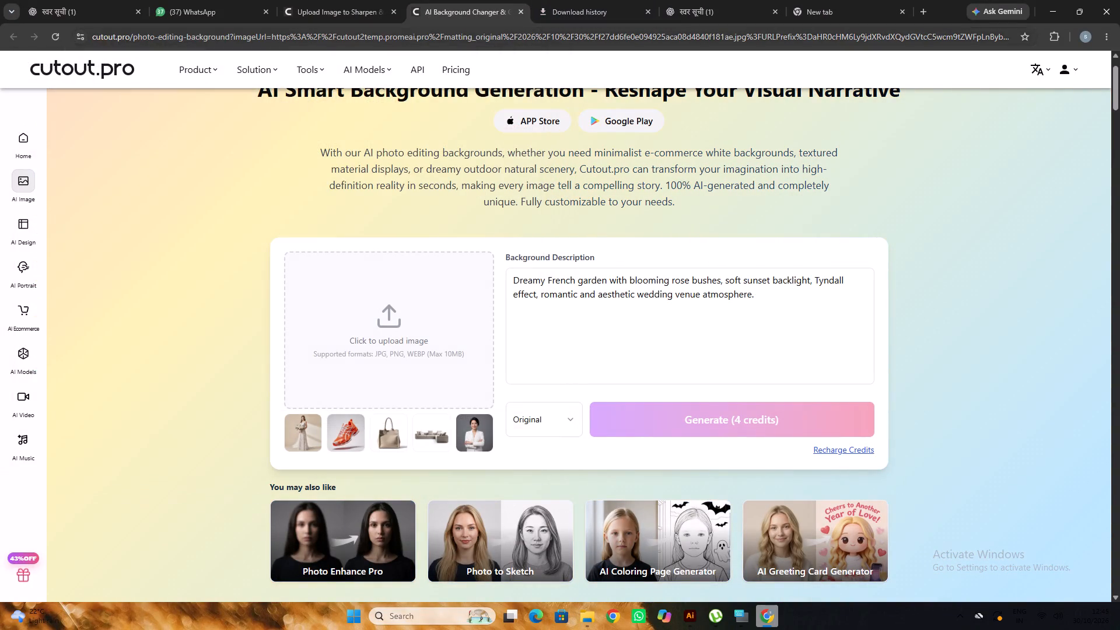
Close the empty AI background page and reopen AI photo editing backgrounds from the enhanced bag photo's result page.
click(516, 8)
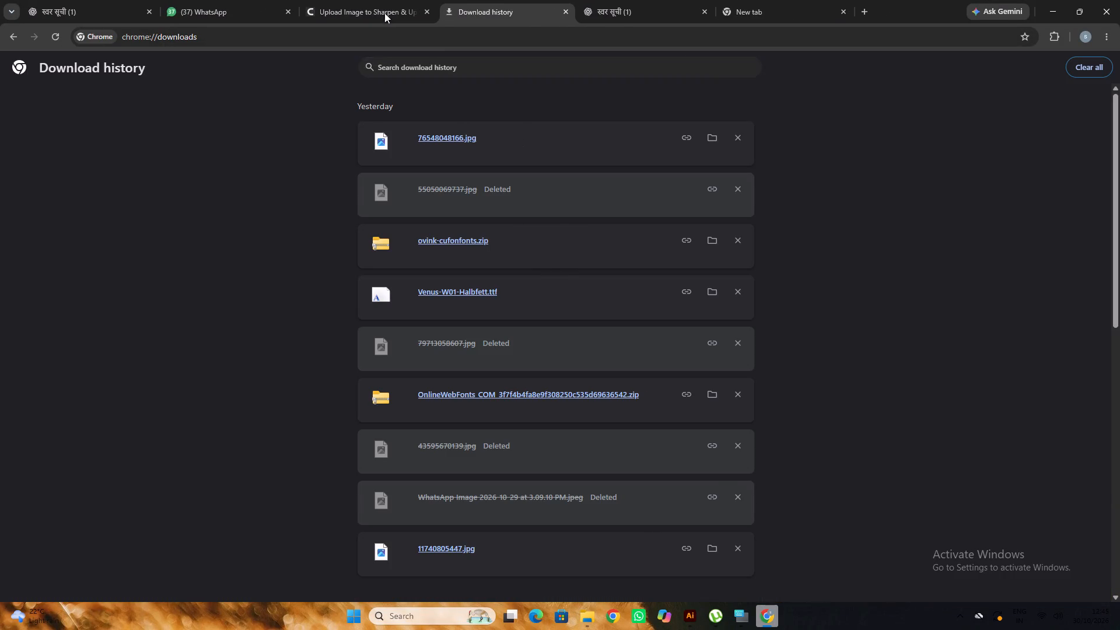
click(365, 0)
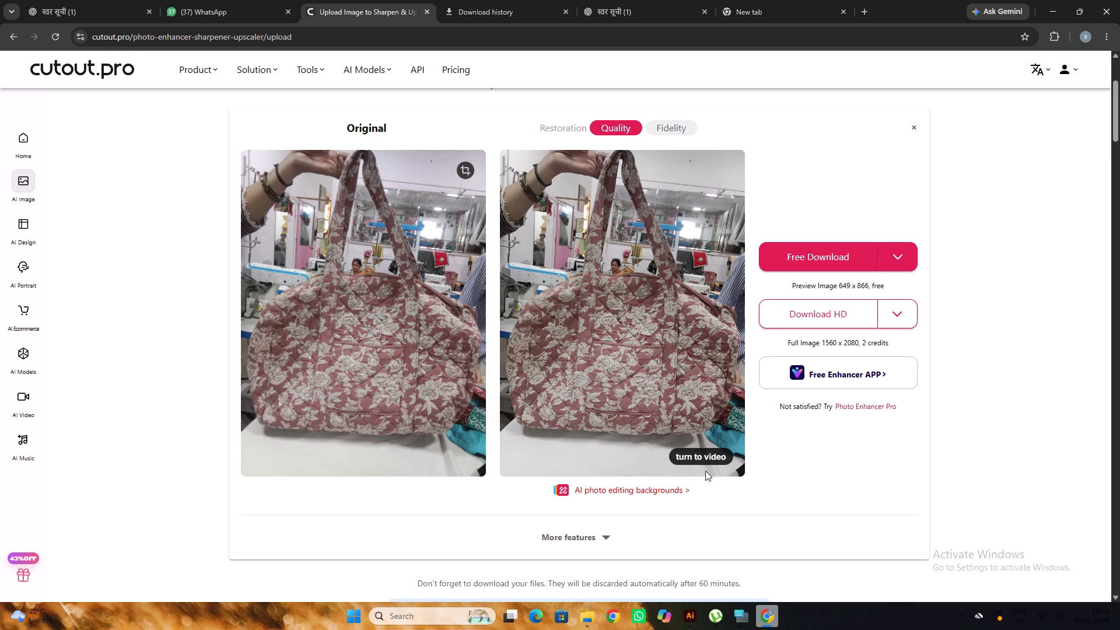
click(664, 494)
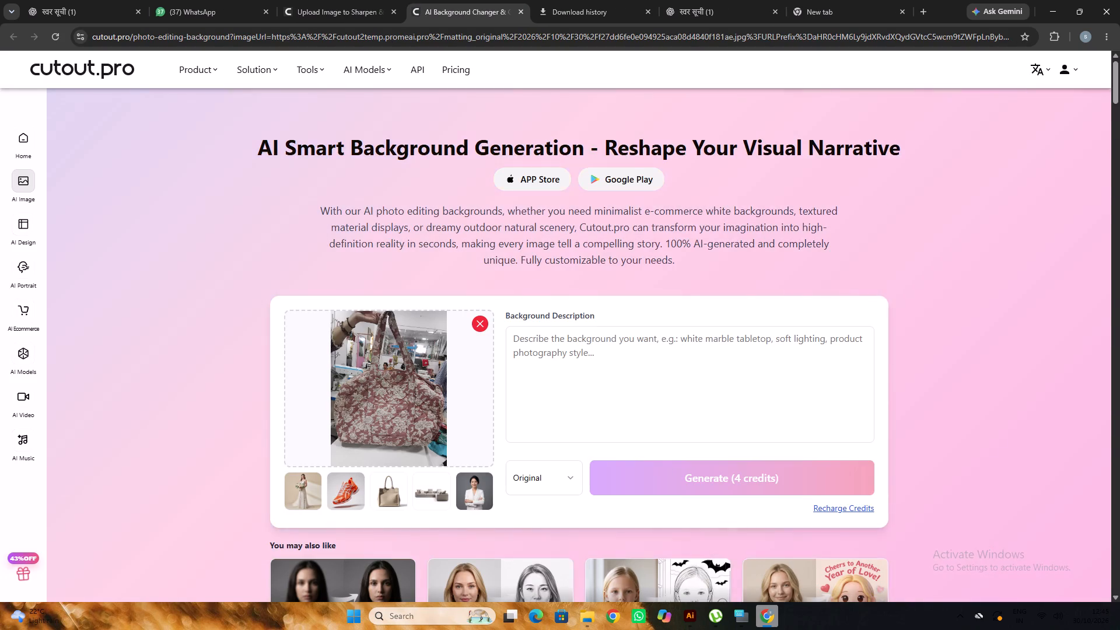
scroll(628, 416, down, 1)
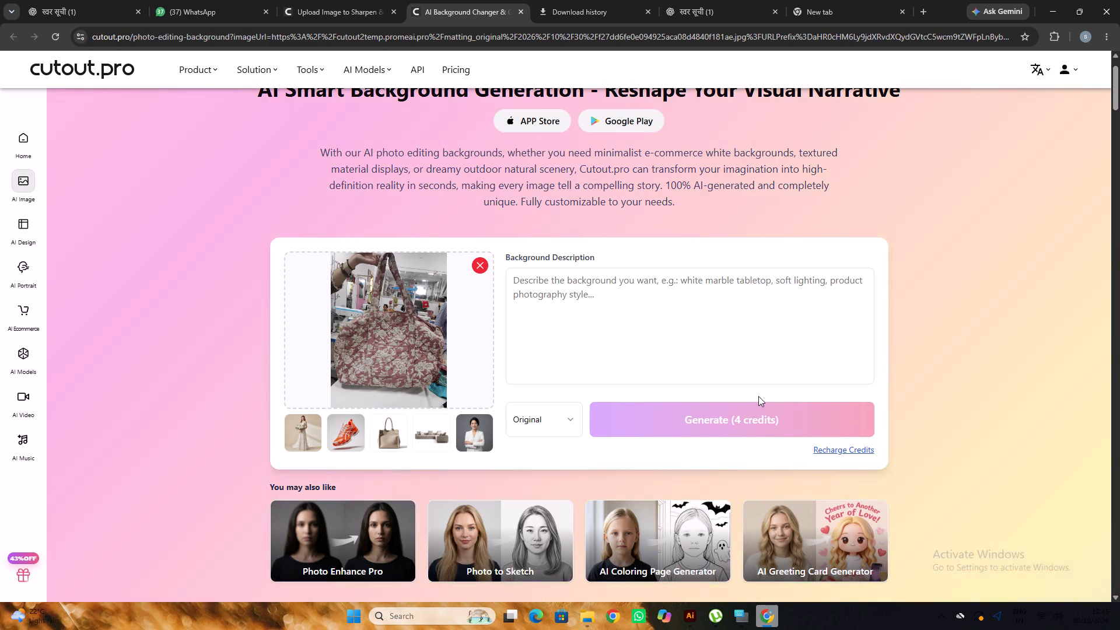
scroll(616, 400, down, 3)
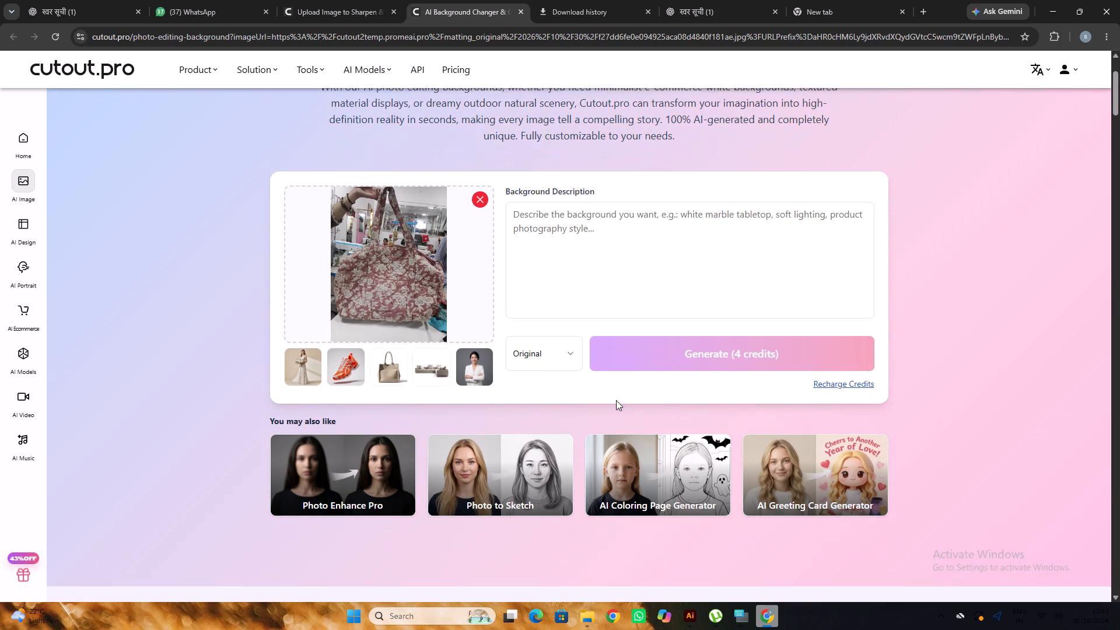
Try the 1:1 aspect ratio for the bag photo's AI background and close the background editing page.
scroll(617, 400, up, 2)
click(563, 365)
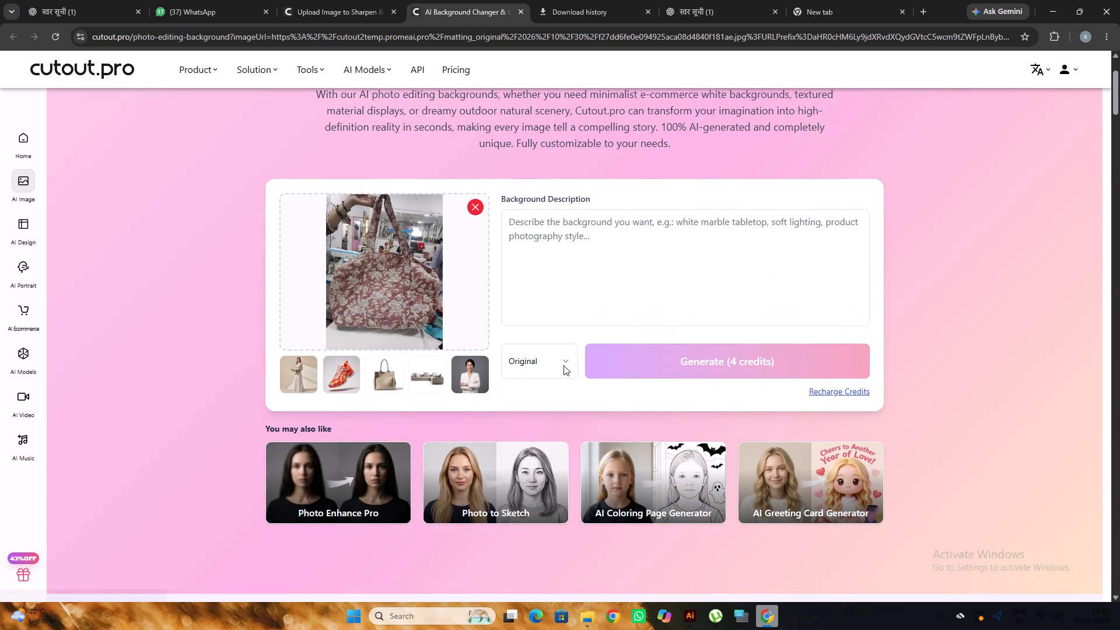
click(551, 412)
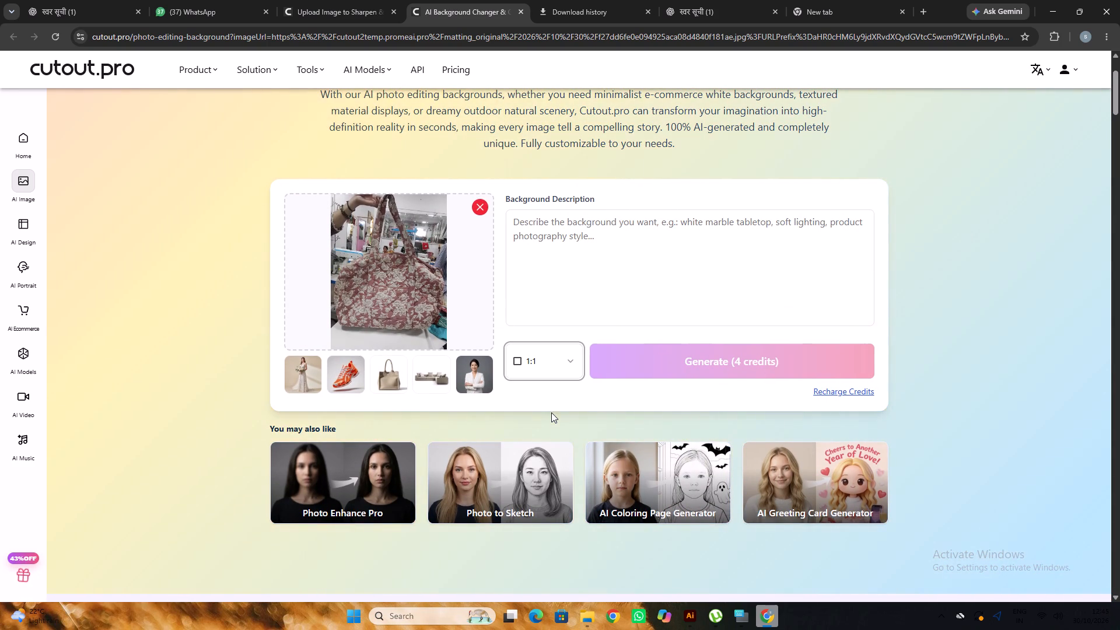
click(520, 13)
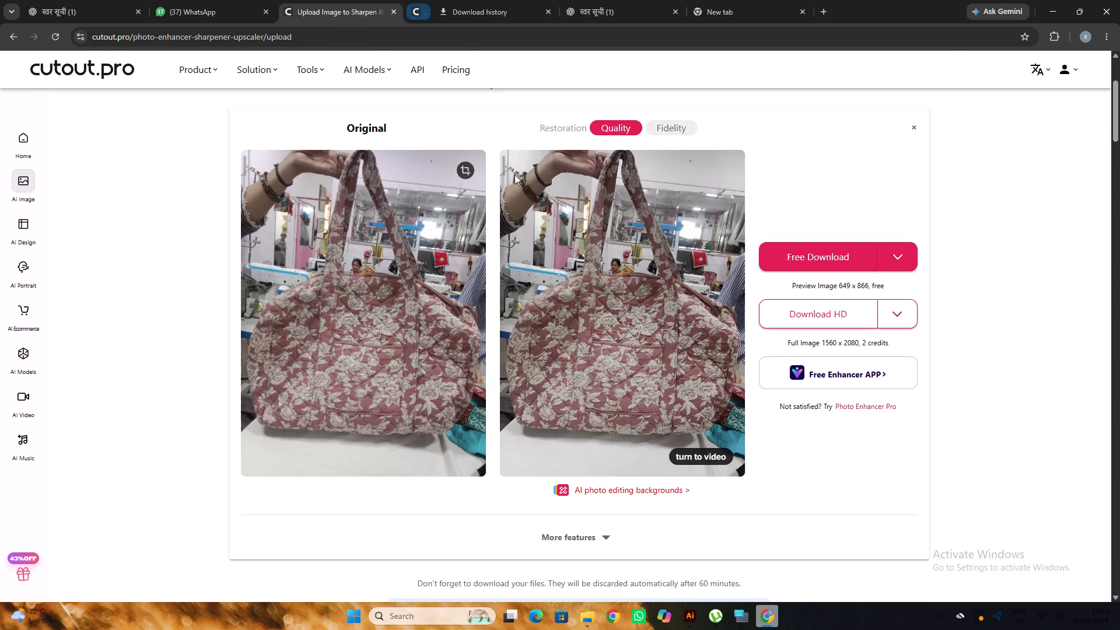
Check the file format and image quality options for the free download of the enhanced bag photo.
click(900, 259)
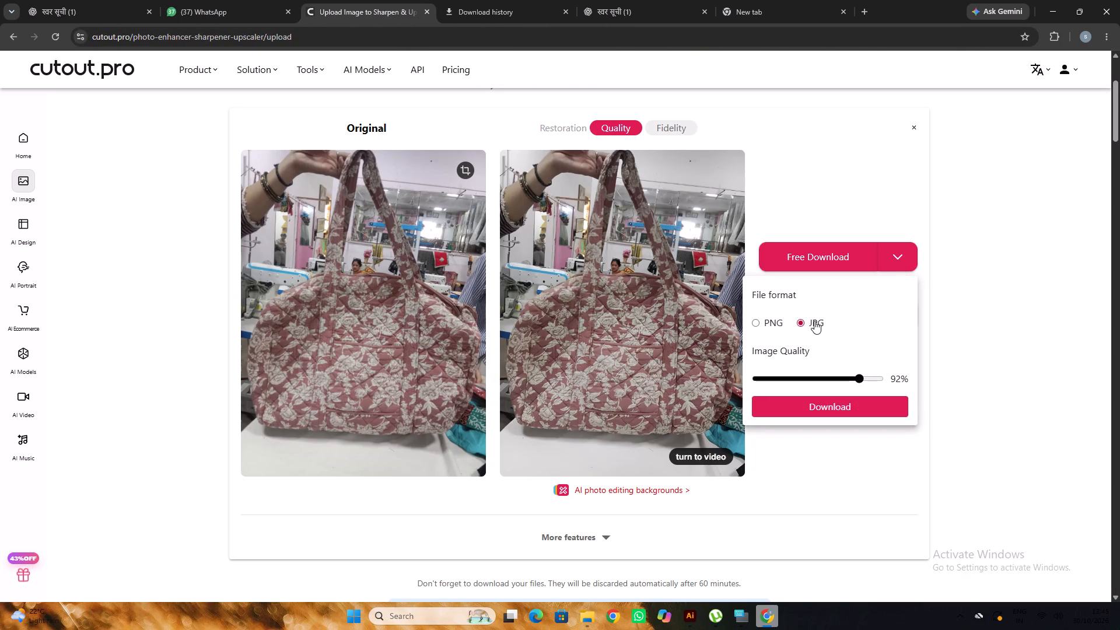
click(979, 304)
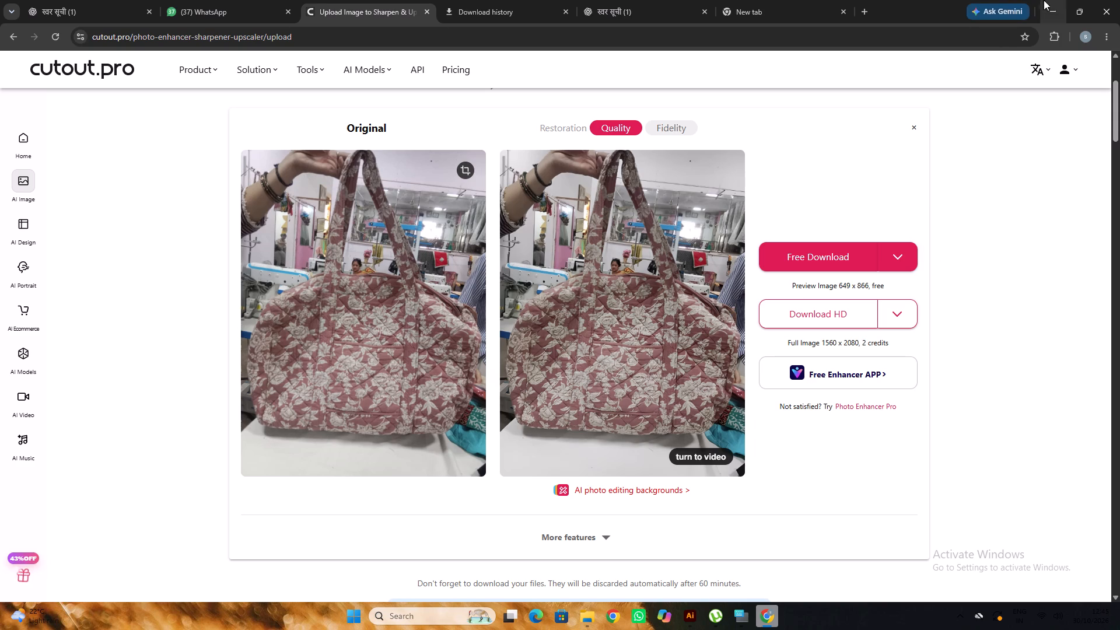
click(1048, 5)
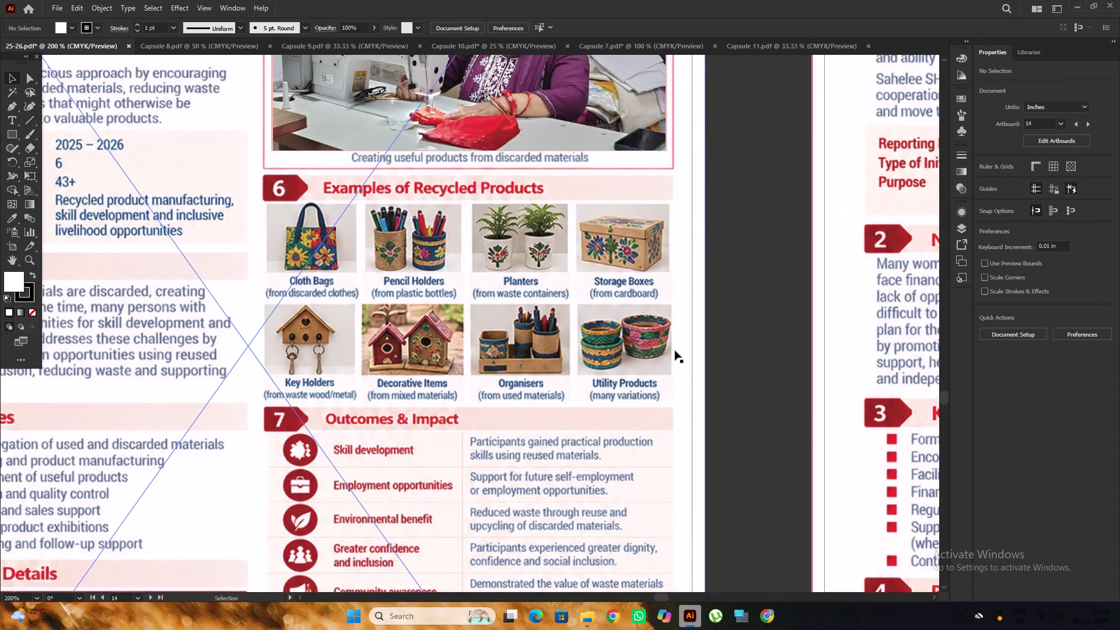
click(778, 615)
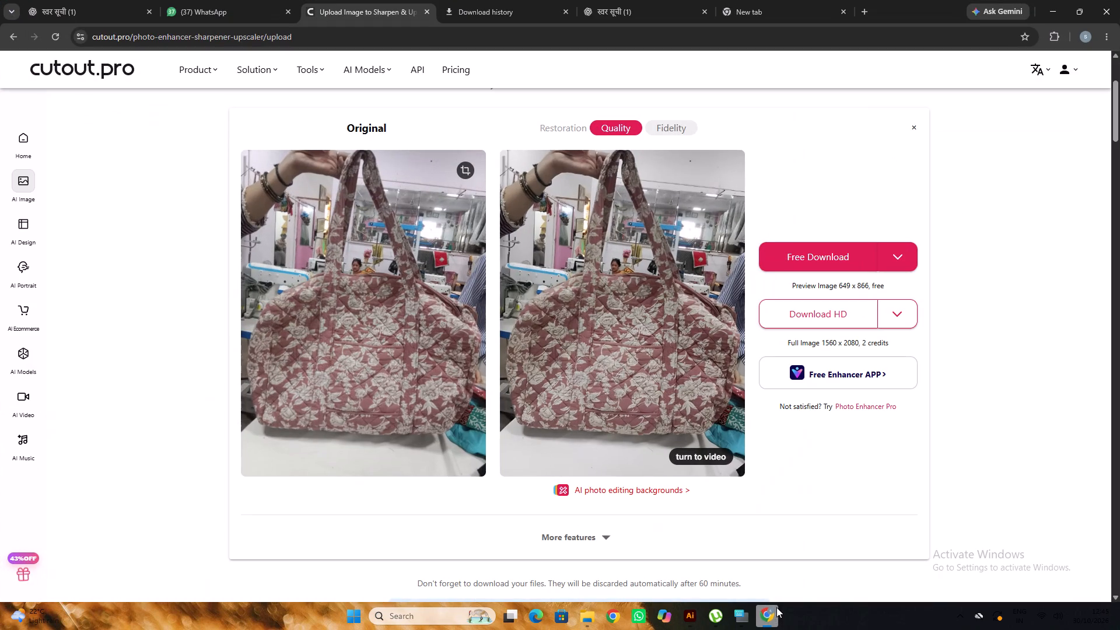
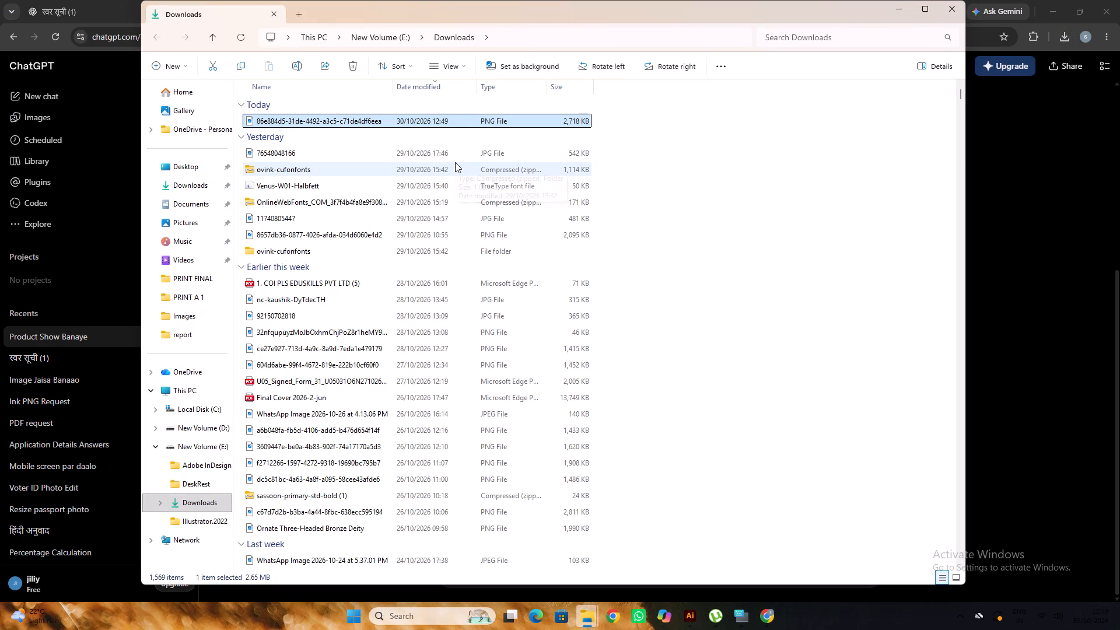
key(ctrl+x)
click(900, 9)
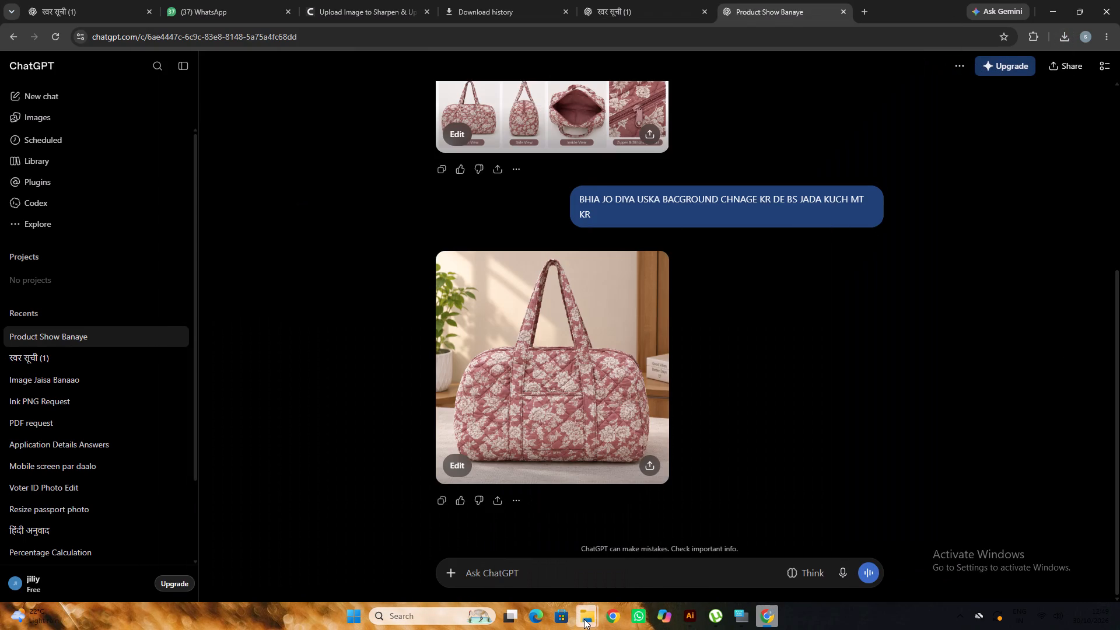
click(582, 549)
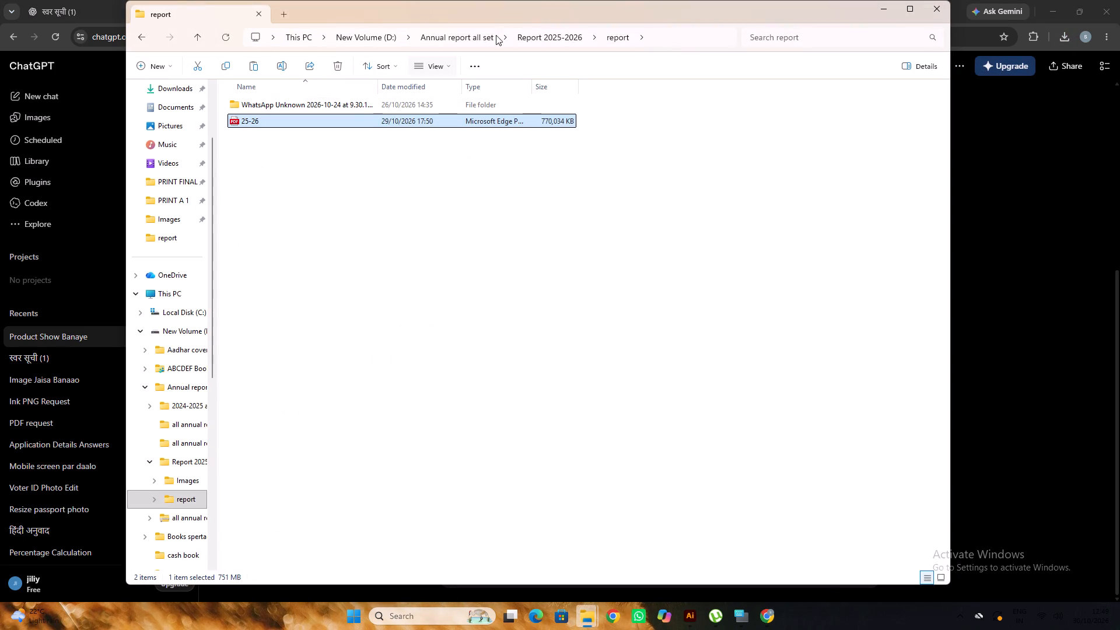
click(537, 35)
double_click(352, 110)
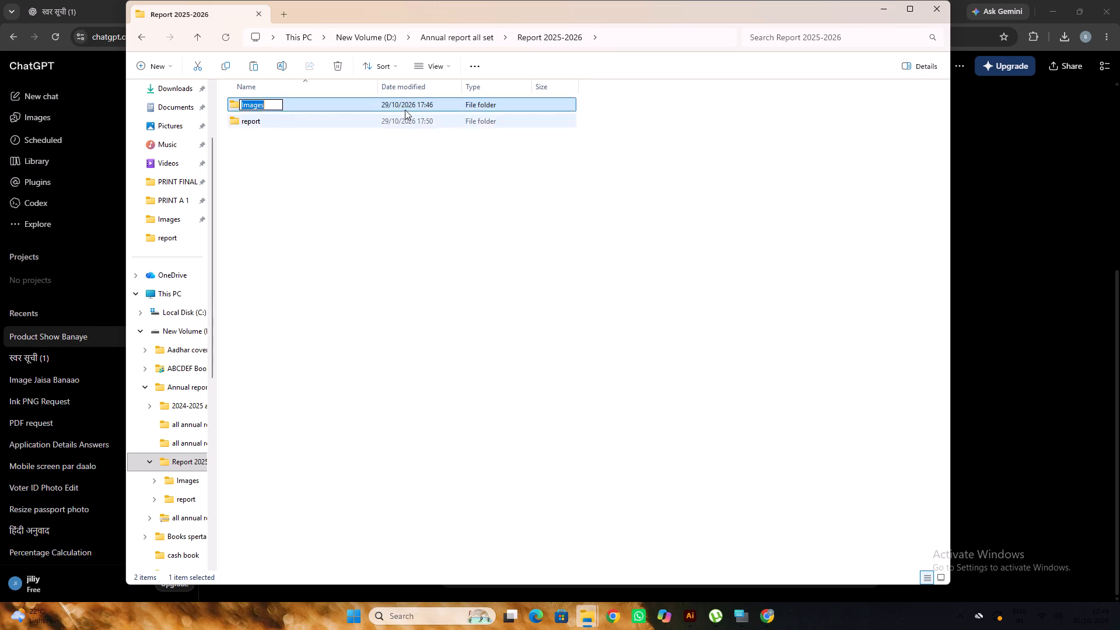
double_click(386, 100)
key(ctrl+v)
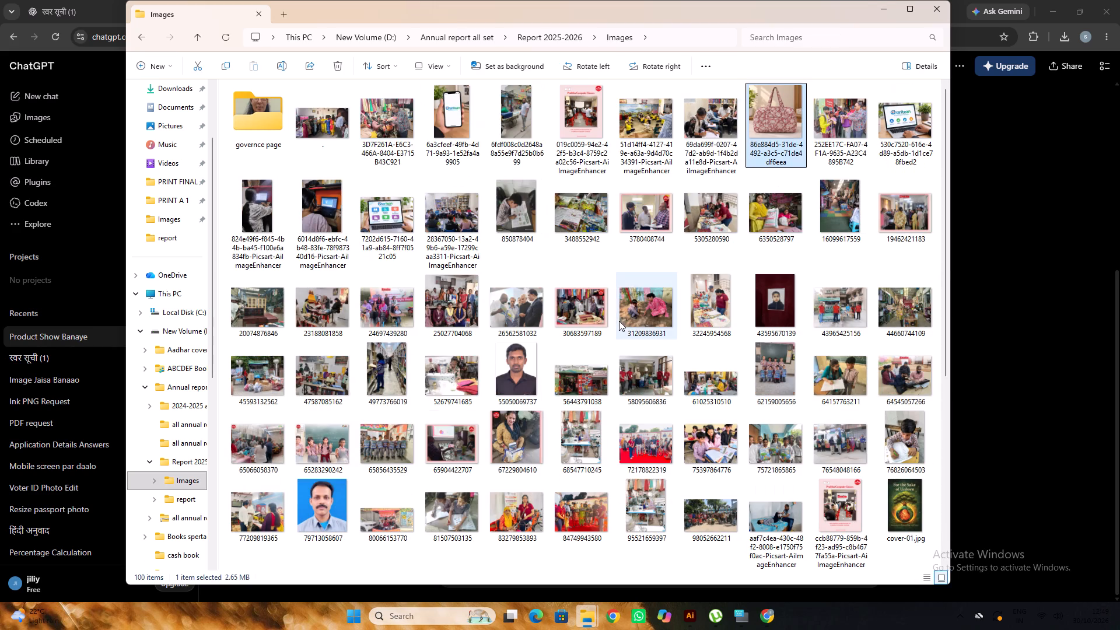
Place the bag PNG from the Images folder into 25-26.pdf in Illustrator, on the empty canvas beside the artboards.
drag(780, 122, 696, 617)
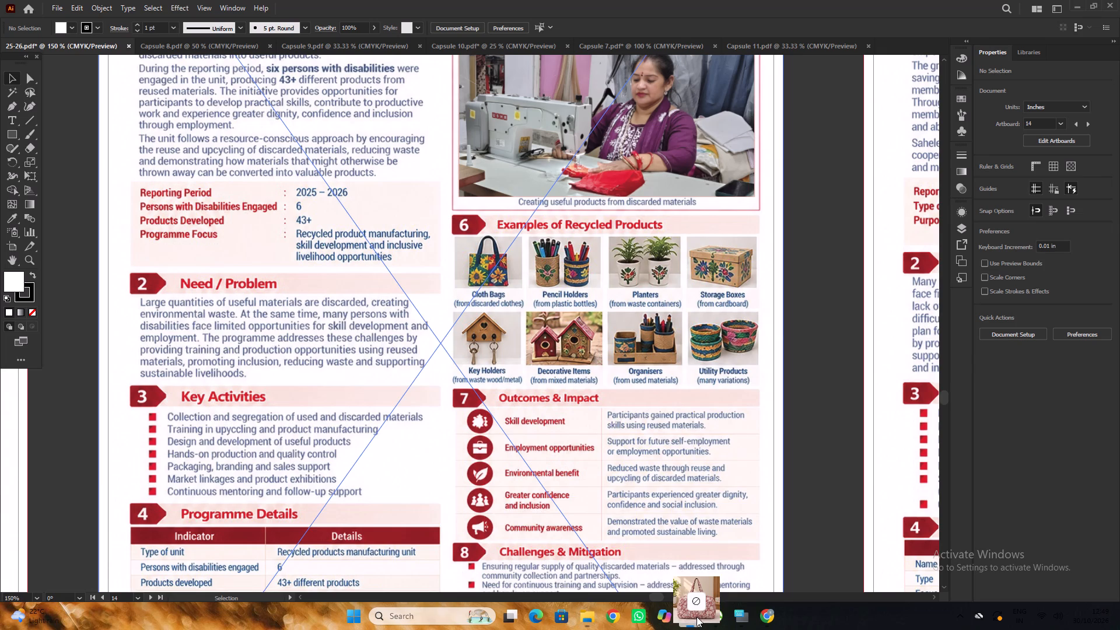
drag(696, 617, 730, 390)
scroll(539, 272, down, 3)
alt+scroll(539, 272, down, 4)
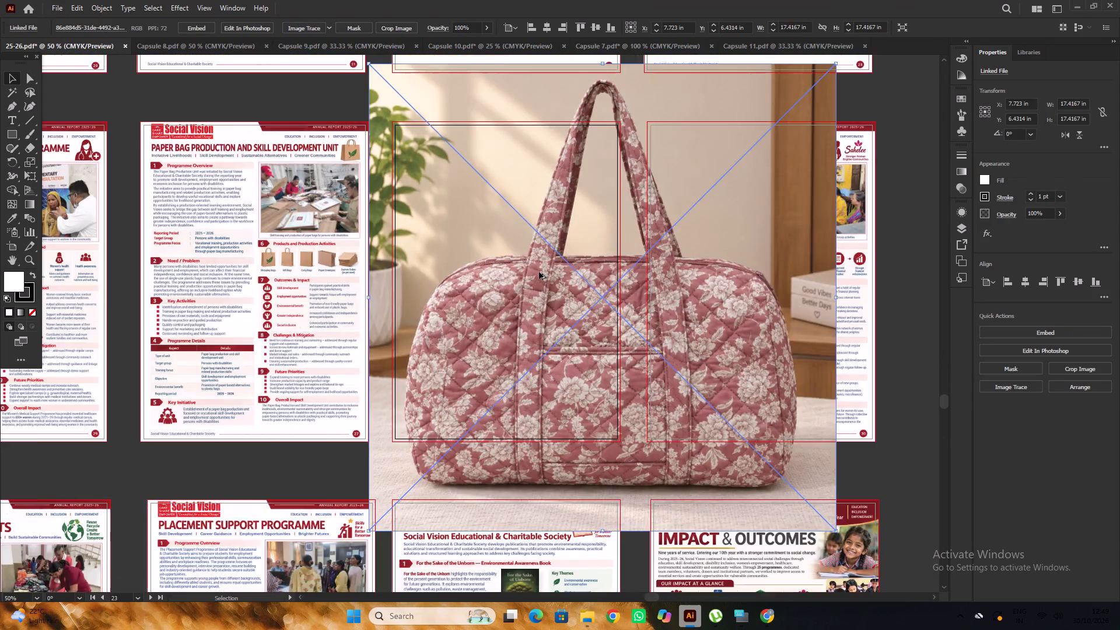
alt+scroll(539, 272, down, 8)
drag(588, 240, 820, 335)
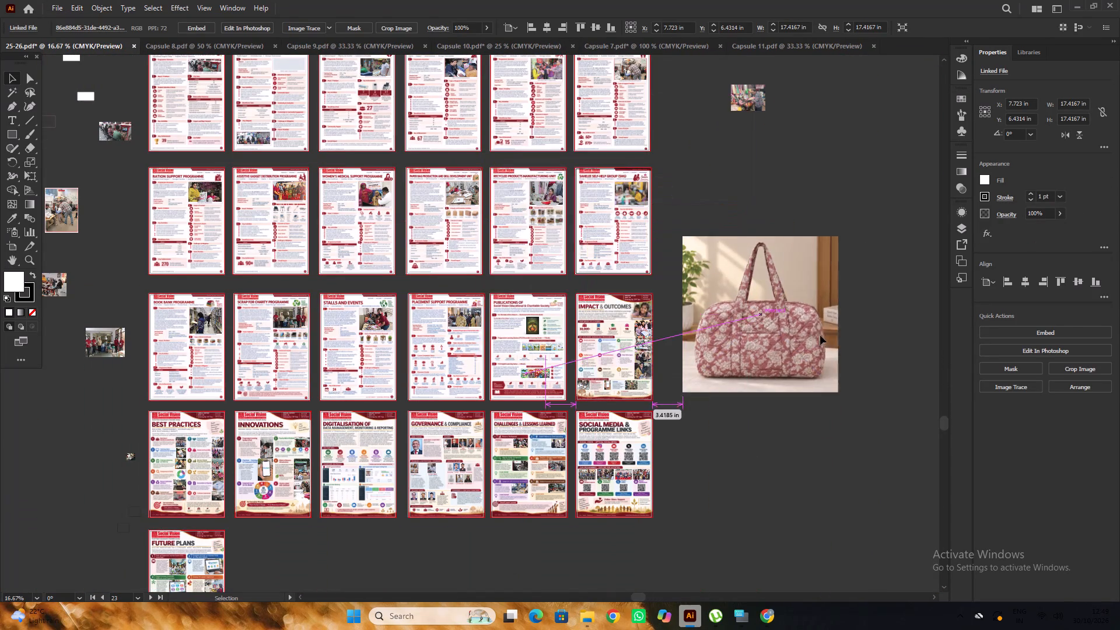
drag(820, 335, 842, 359)
click(748, 198)
click(838, 374)
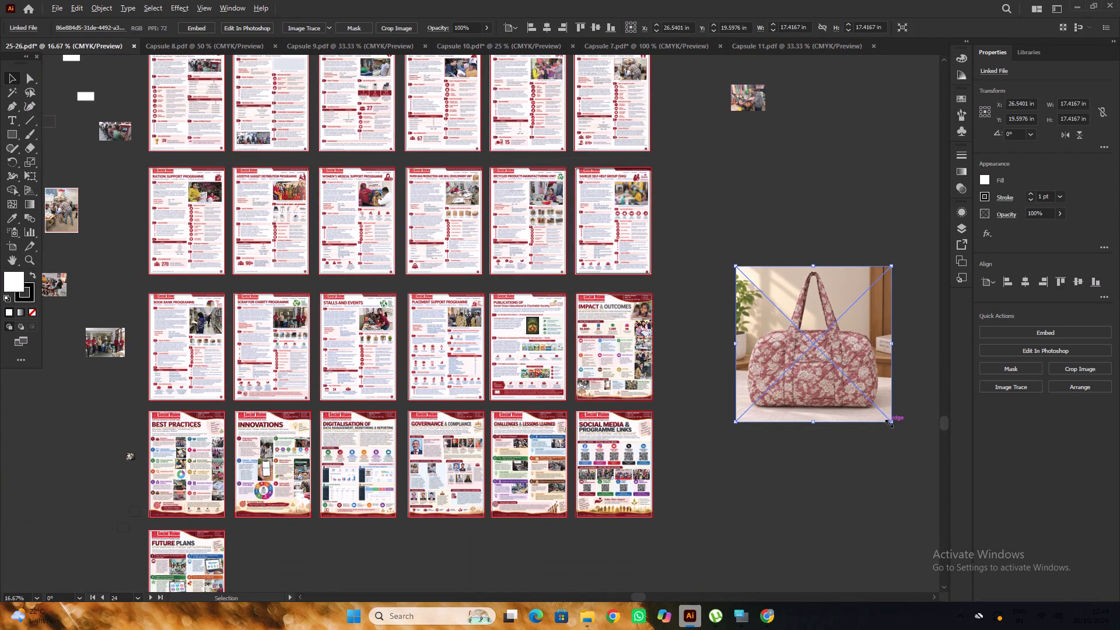
Scale the placed bag image down proportionally to about 1.85 in square.
alt+shift+click(892, 426)
alt+drag(892, 423, 845, 358)
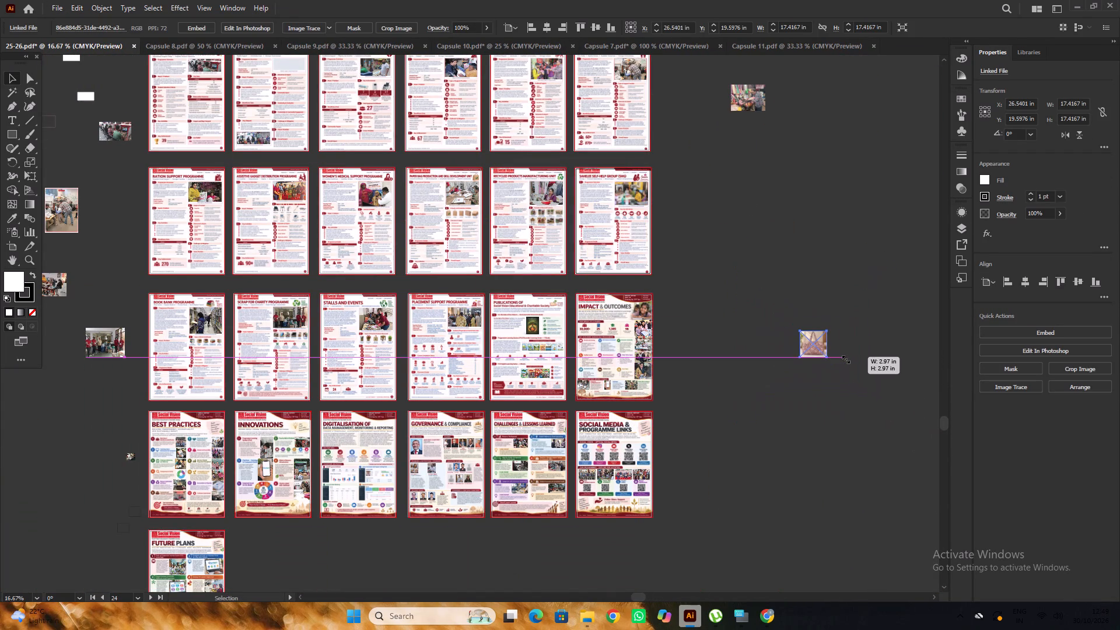
alt+drag(845, 358, 843, 353)
alt+shift+click(847, 360)
Draw a rectangle about 0.84 by 0.63 in over the Cloth Bags picture in Examples of Recycled Products.
alt+scroll(527, 198, up, 4)
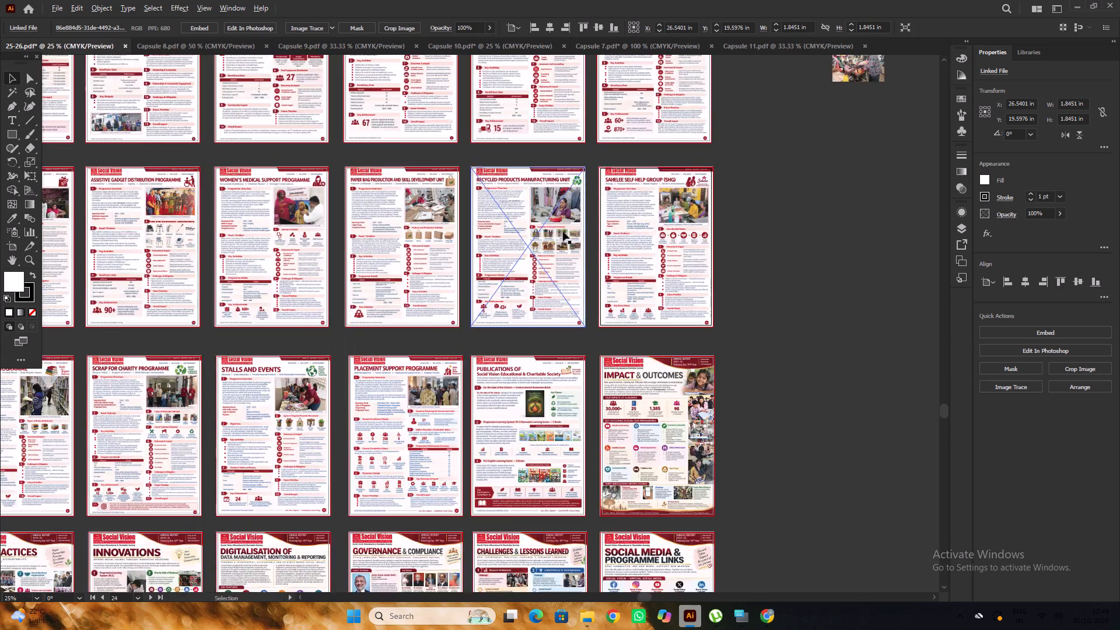
alt+scroll(563, 232, up, 4)
scroll(549, 237, down, 1)
click(14, 130)
alt+scroll(370, 185, up, 2)
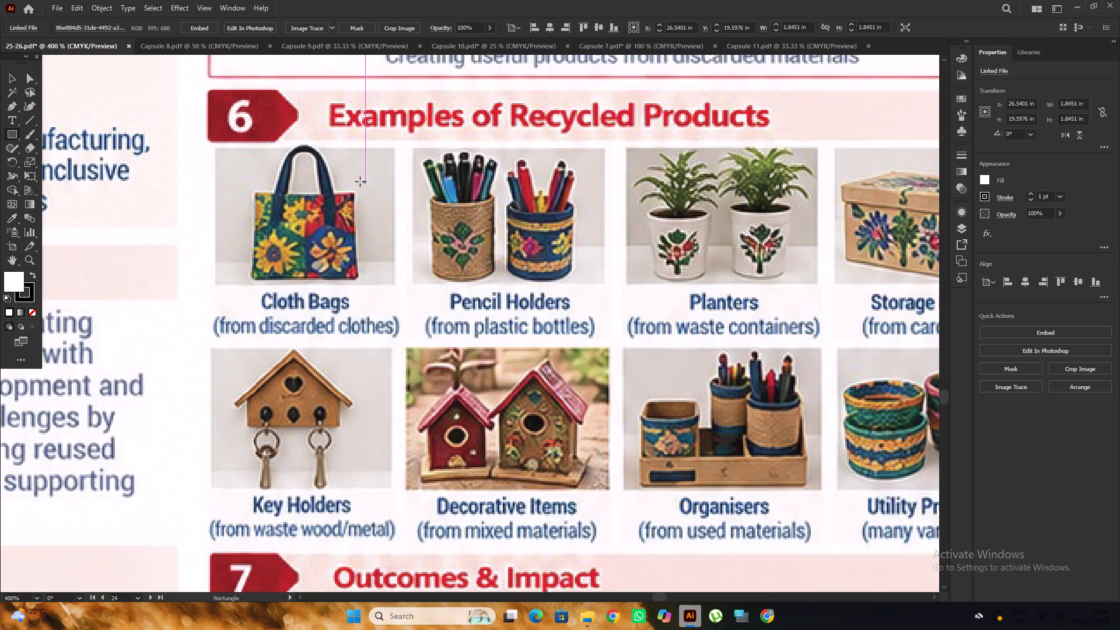
drag(215, 148, 223, 157)
drag(223, 157, 394, 283)
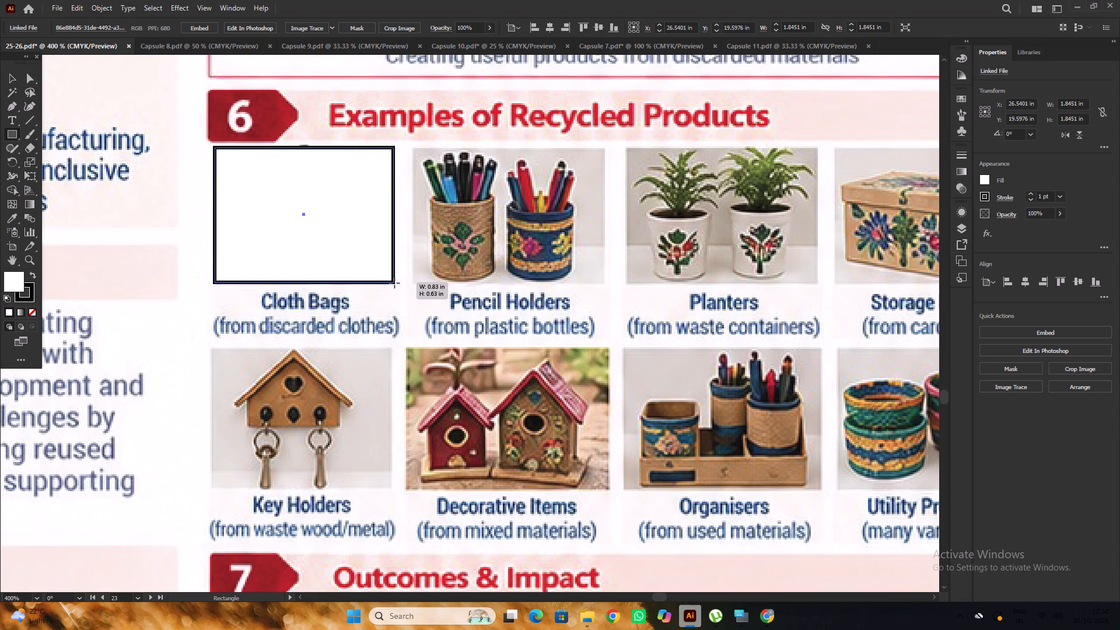
drag(394, 283, 395, 283)
Move the new rectangle to the empty canvas beside the Sahelee Self-Help Group page and remove its stroke.
alt+scroll(384, 264, down, 4)
click(15, 79)
alt+scroll(500, 190, down, 2)
drag(432, 218, 846, 381)
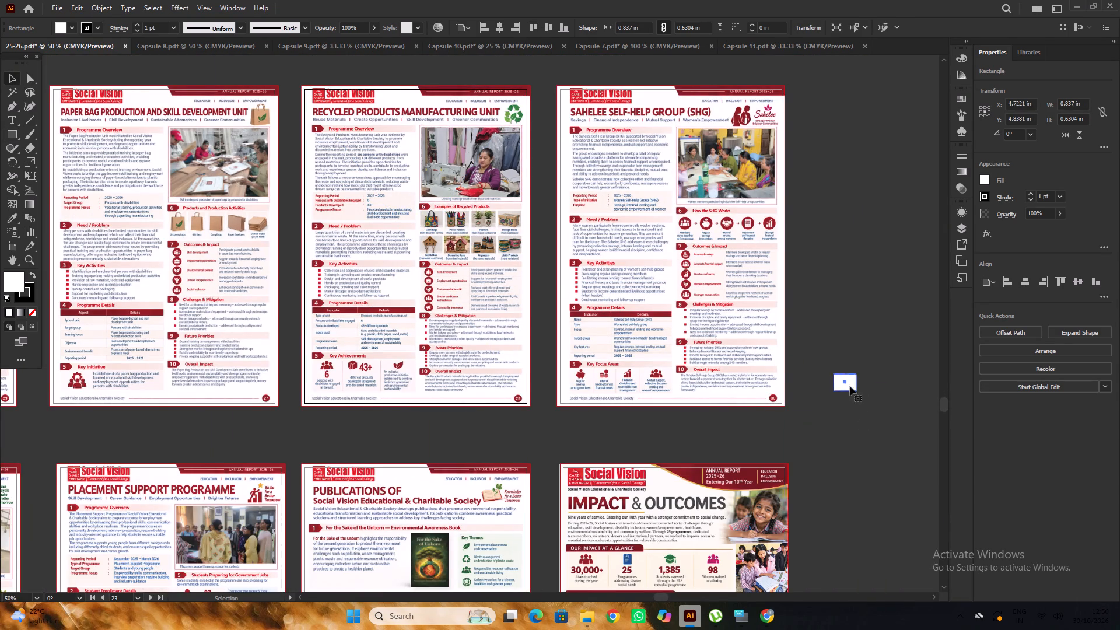
key(space)
key(space)
drag(866, 441, 548, 338)
triple_click(1030, 199)
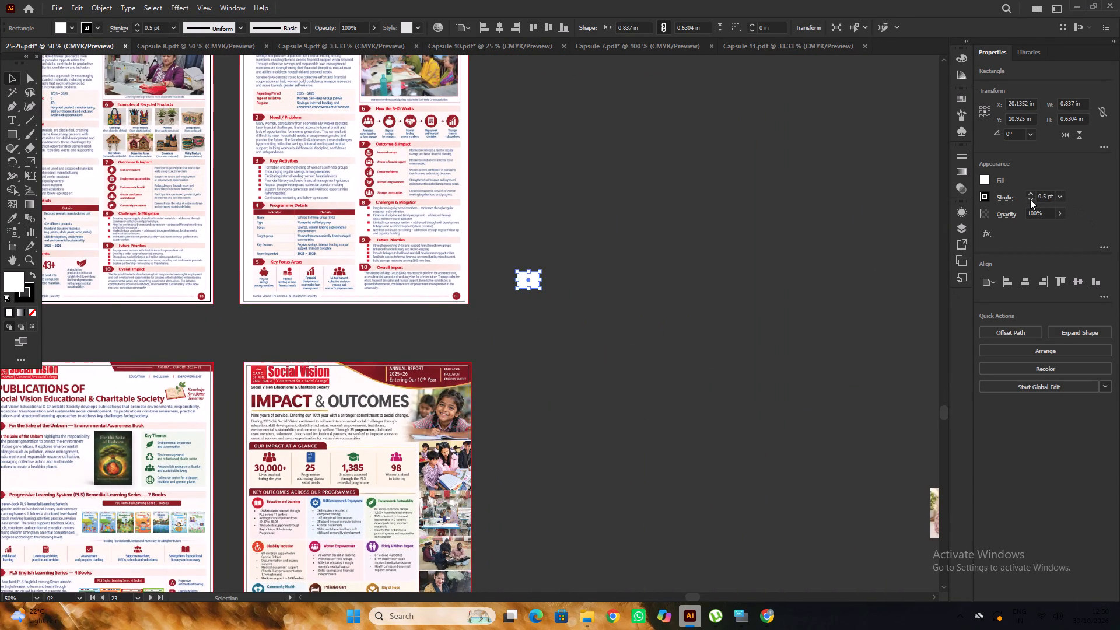
click(1030, 199)
click(675, 240)
Bring the bag image near the white rectangle and lay the rectangle over the bag.
scroll(674, 235, down, 4)
drag(935, 459, 933, 458)
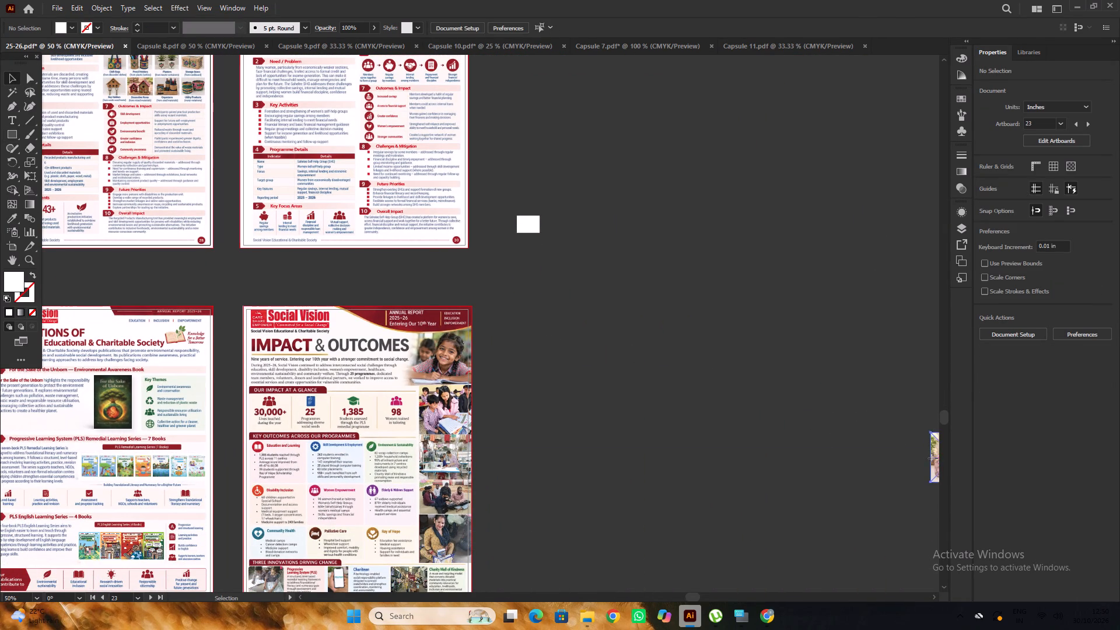
drag(933, 458, 521, 282)
click(627, 273)
alt+scroll(540, 241, up, 2)
drag(531, 223, 559, 331)
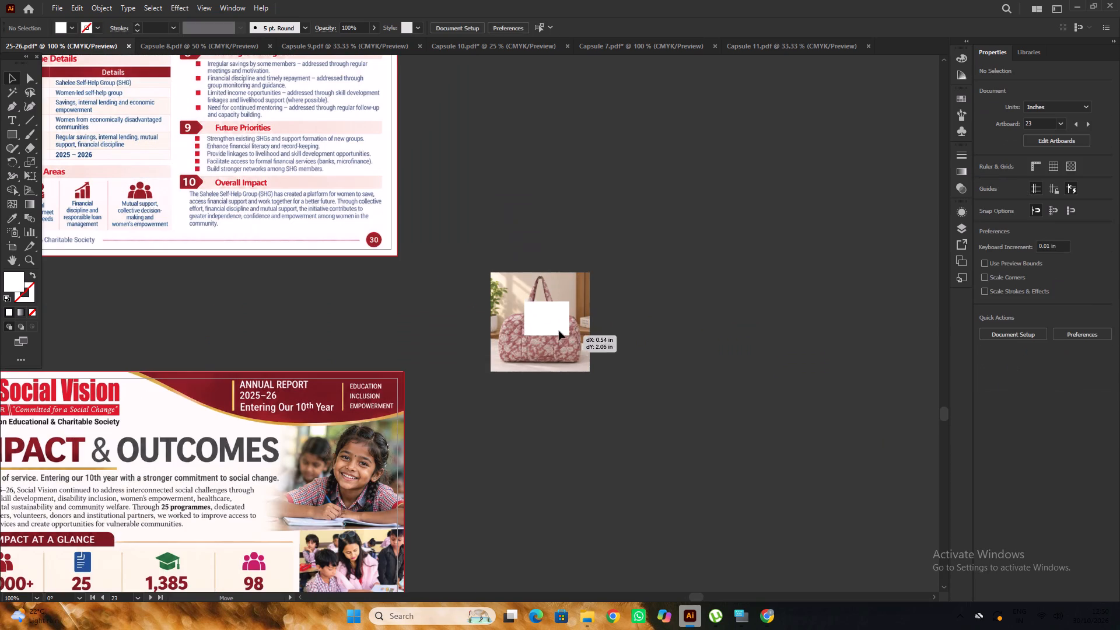
drag(559, 331, 558, 330)
Shrink the bag image to about 0.89 in square and align the white rectangle over its upper part.
alt+scroll(558, 329, up, 3)
click(640, 348)
click(715, 303)
click(608, 229)
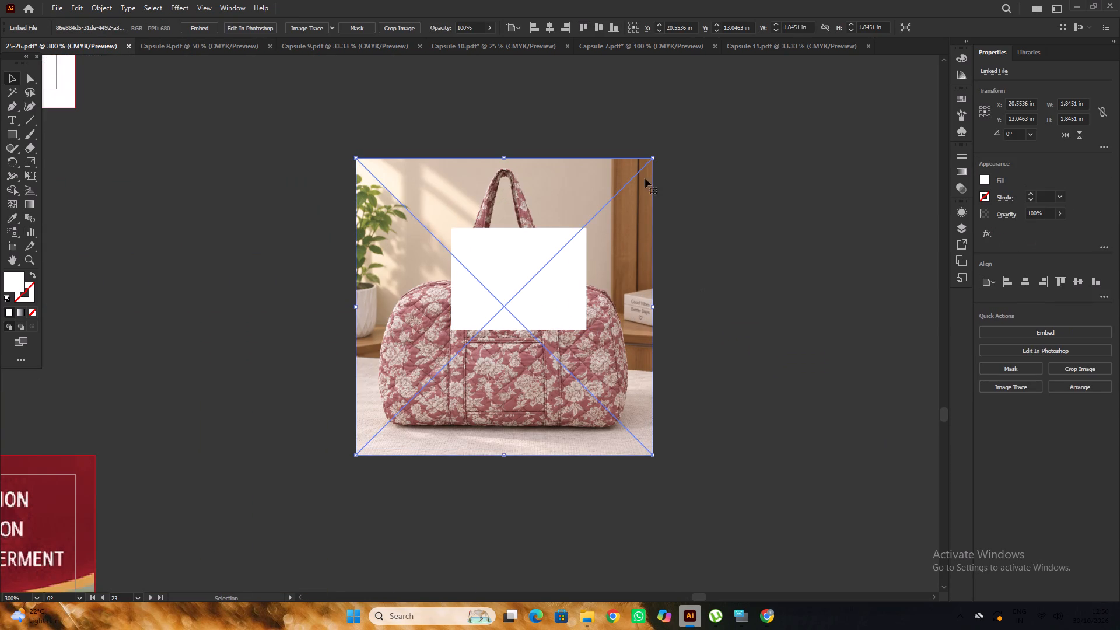
alt+drag(654, 157, 612, 223)
scroll(559, 275, up, 3)
drag(556, 300, 538, 353)
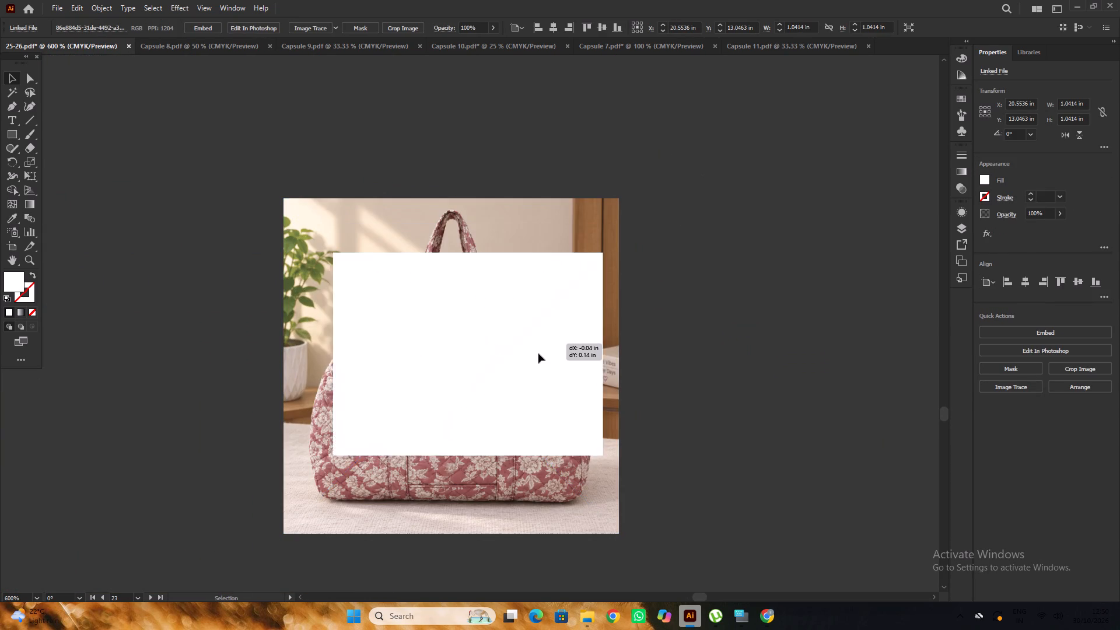
drag(538, 353, 528, 355)
alt+scroll(628, 322, down, 1)
click(691, 292)
click(607, 256)
alt+drag(624, 239, 615, 256)
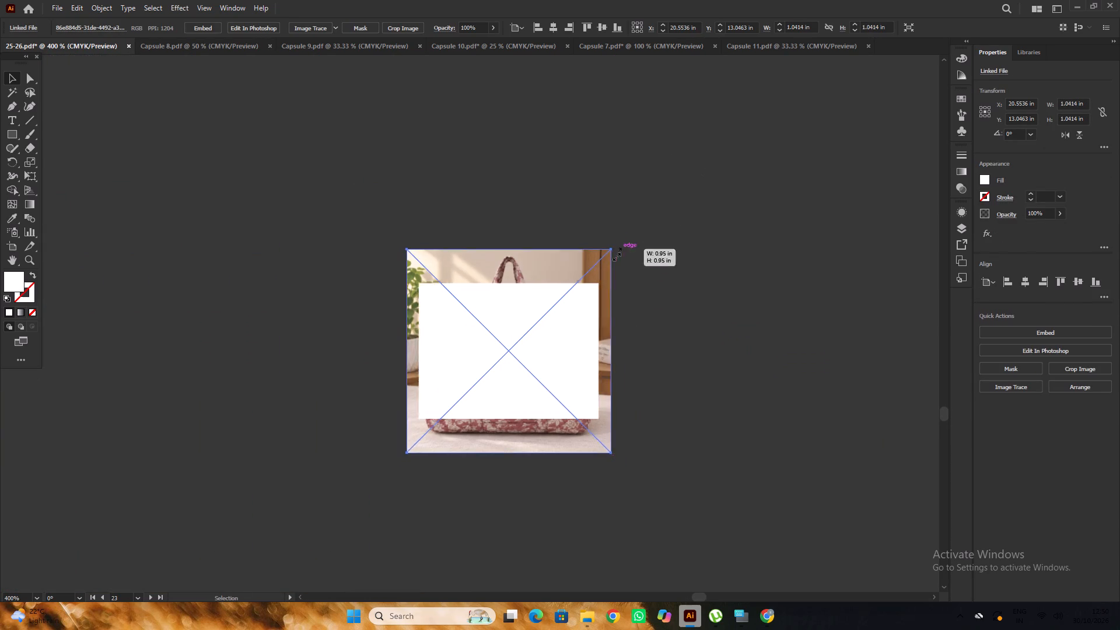
alt+drag(615, 256, 618, 255)
drag(558, 328, 556, 303)
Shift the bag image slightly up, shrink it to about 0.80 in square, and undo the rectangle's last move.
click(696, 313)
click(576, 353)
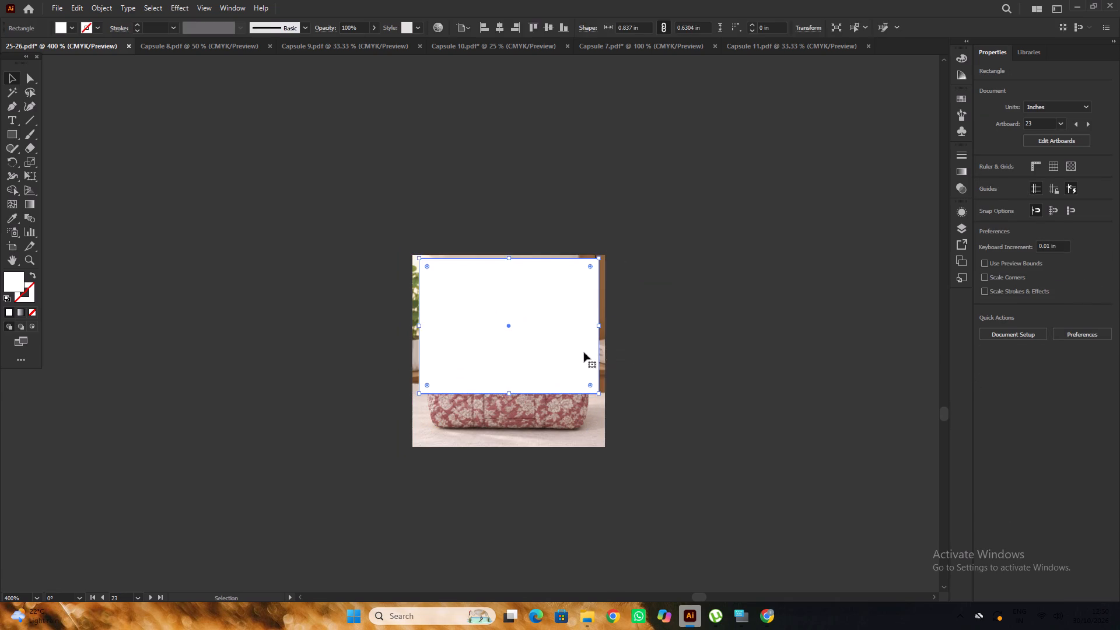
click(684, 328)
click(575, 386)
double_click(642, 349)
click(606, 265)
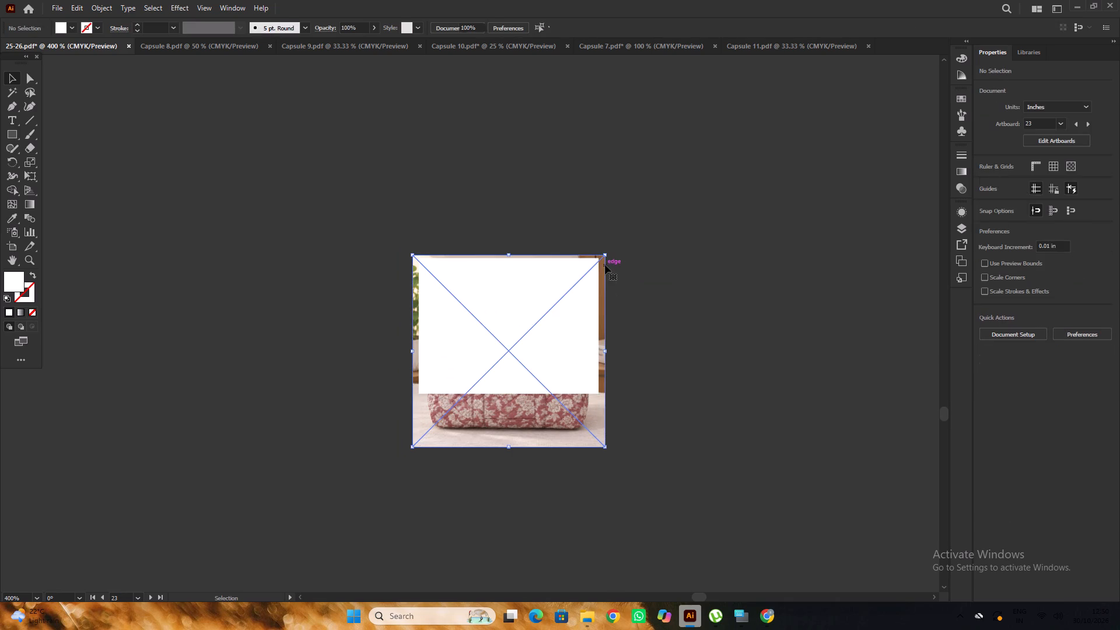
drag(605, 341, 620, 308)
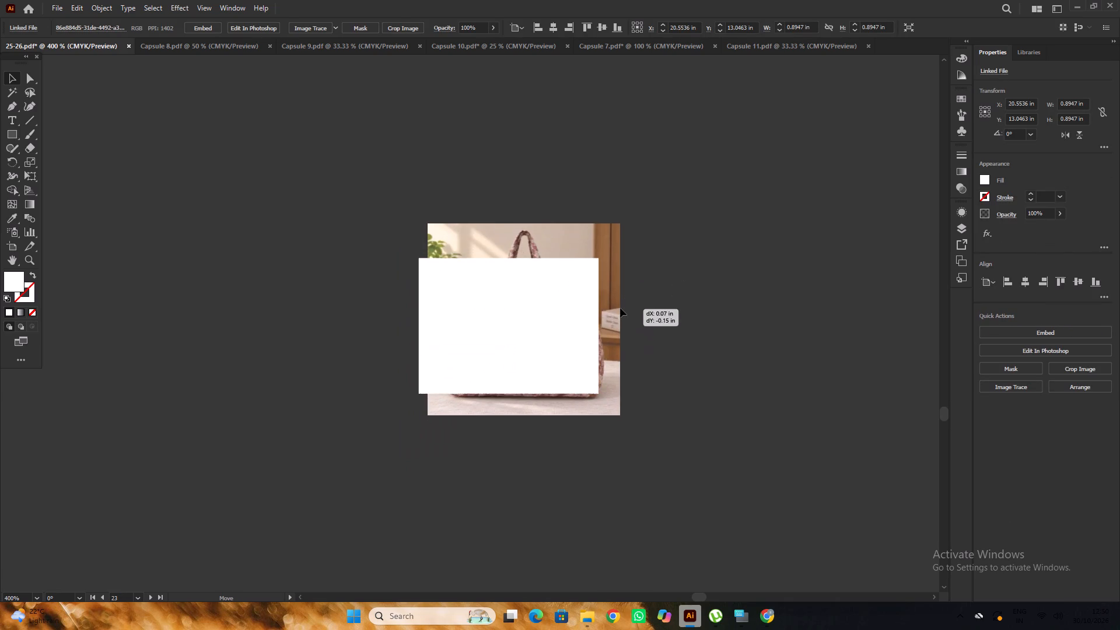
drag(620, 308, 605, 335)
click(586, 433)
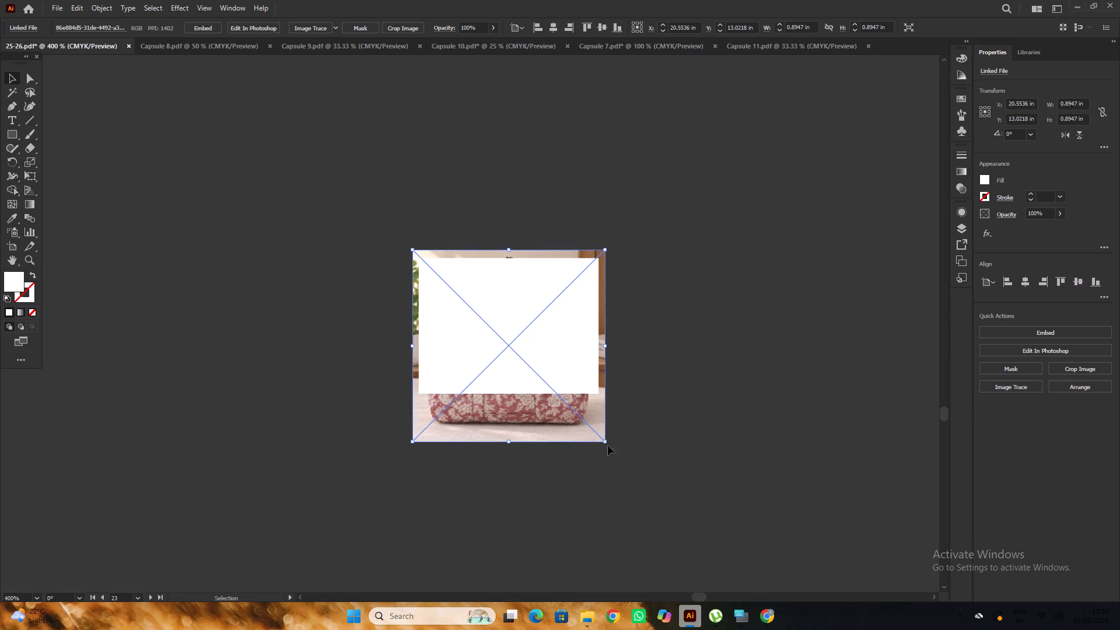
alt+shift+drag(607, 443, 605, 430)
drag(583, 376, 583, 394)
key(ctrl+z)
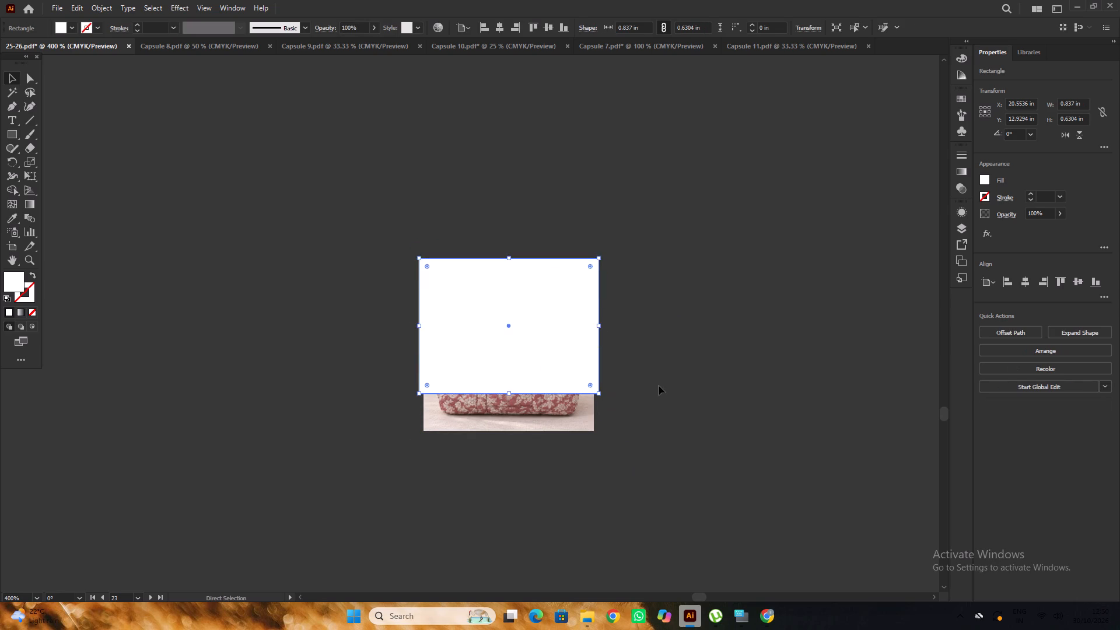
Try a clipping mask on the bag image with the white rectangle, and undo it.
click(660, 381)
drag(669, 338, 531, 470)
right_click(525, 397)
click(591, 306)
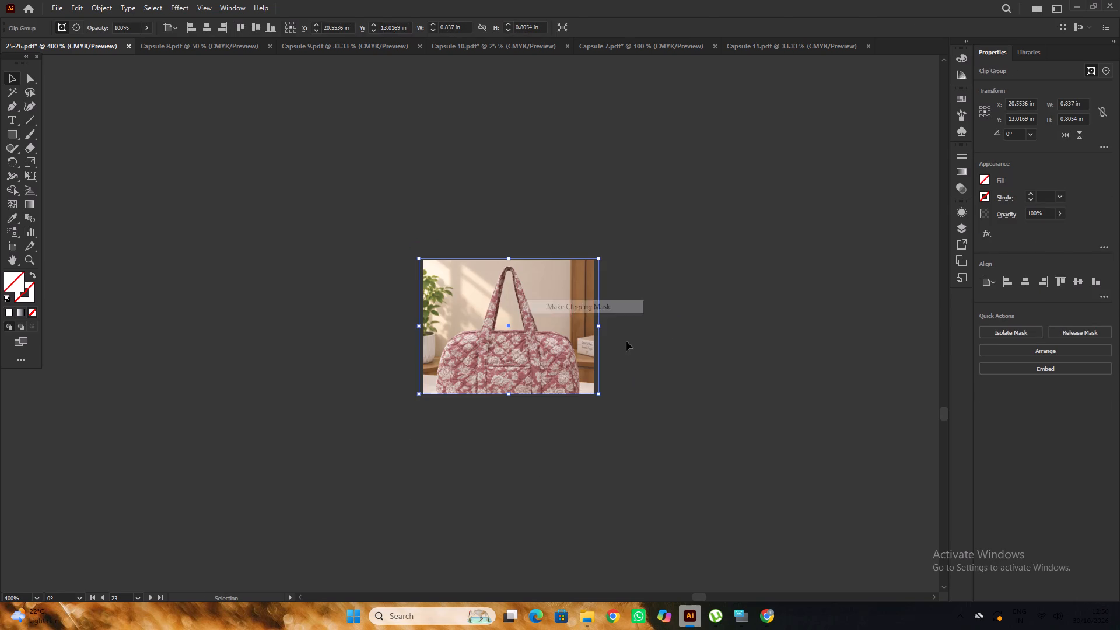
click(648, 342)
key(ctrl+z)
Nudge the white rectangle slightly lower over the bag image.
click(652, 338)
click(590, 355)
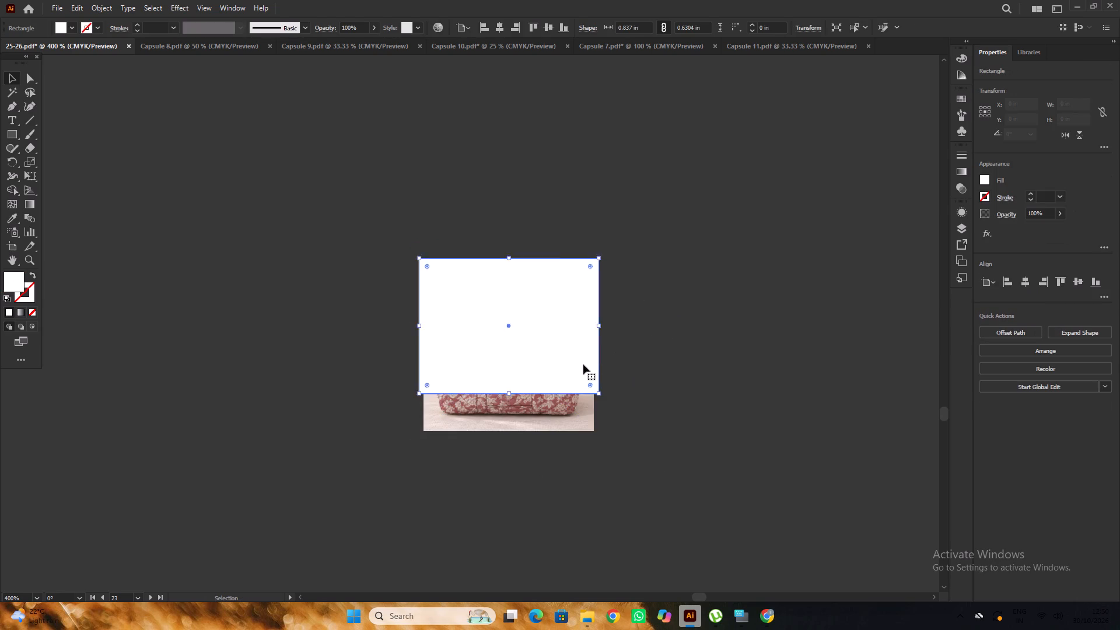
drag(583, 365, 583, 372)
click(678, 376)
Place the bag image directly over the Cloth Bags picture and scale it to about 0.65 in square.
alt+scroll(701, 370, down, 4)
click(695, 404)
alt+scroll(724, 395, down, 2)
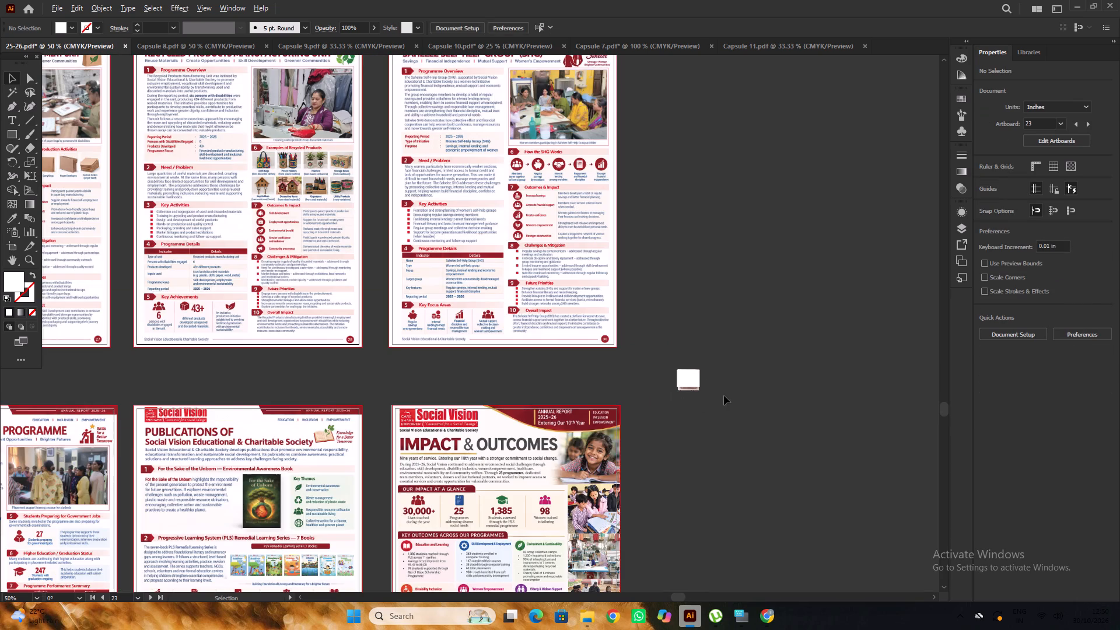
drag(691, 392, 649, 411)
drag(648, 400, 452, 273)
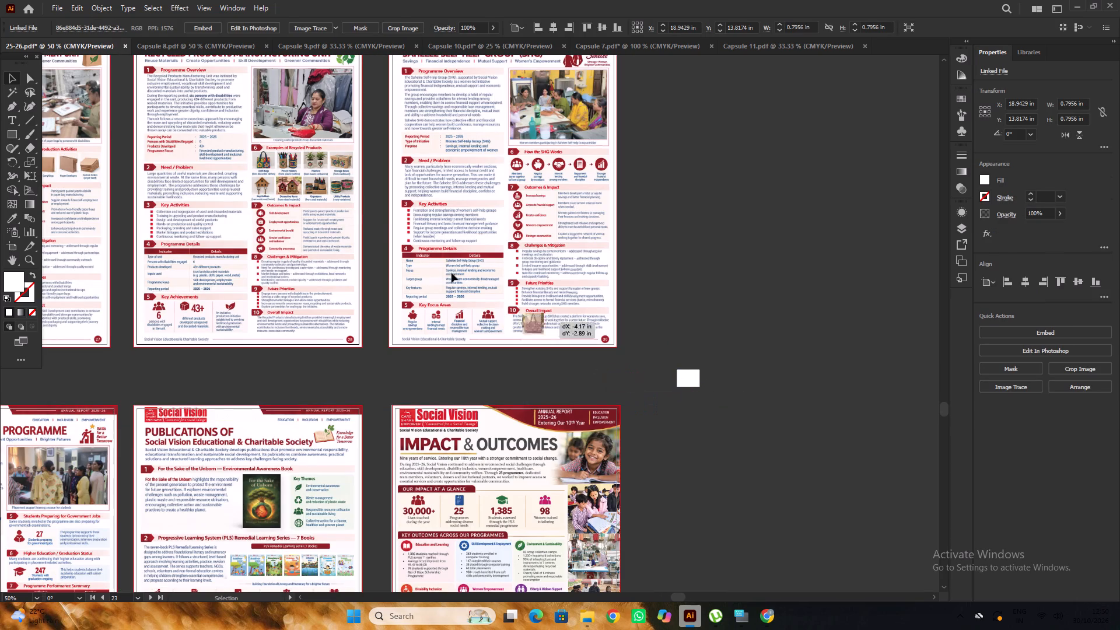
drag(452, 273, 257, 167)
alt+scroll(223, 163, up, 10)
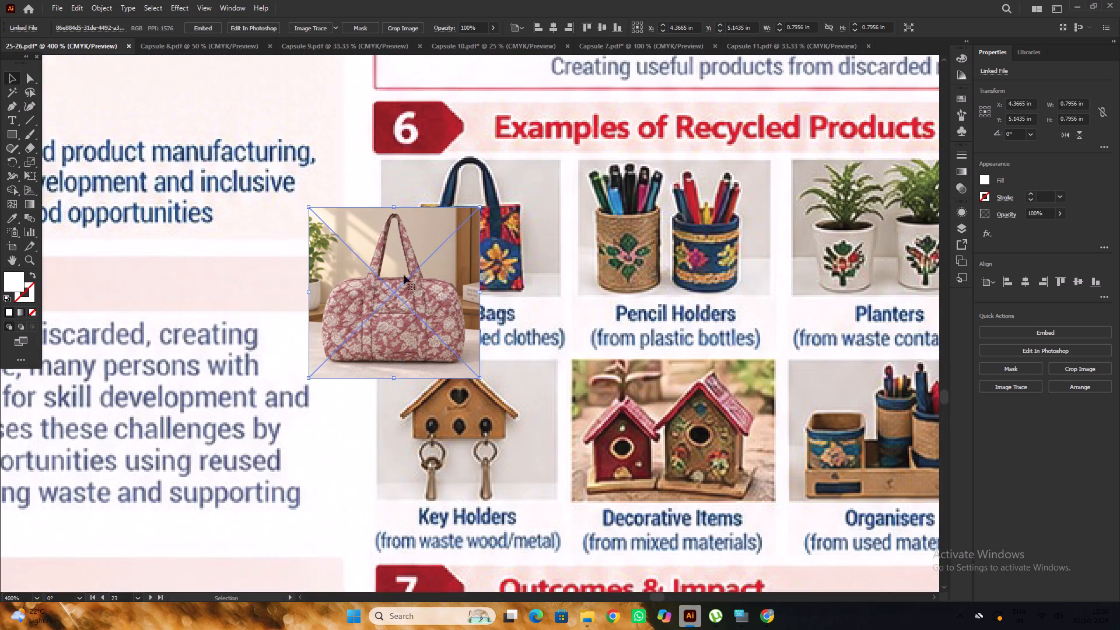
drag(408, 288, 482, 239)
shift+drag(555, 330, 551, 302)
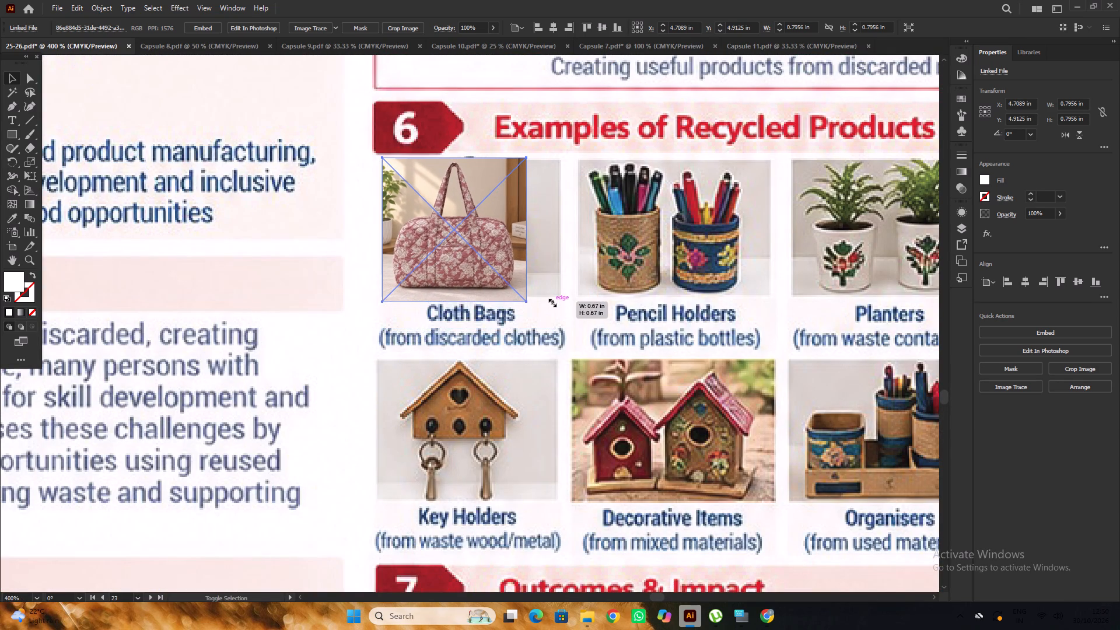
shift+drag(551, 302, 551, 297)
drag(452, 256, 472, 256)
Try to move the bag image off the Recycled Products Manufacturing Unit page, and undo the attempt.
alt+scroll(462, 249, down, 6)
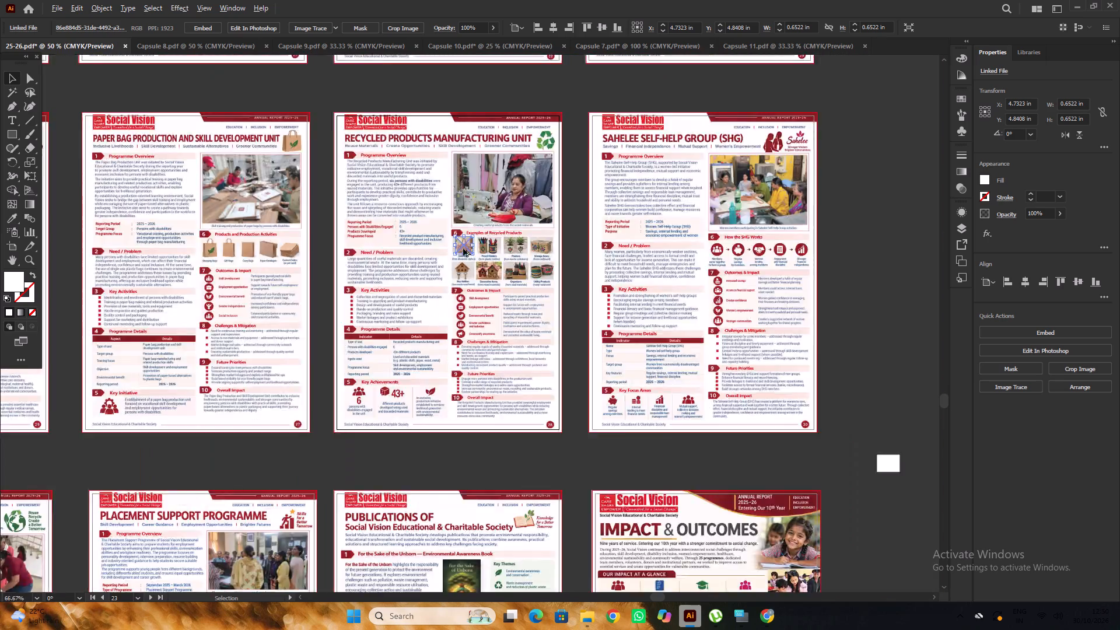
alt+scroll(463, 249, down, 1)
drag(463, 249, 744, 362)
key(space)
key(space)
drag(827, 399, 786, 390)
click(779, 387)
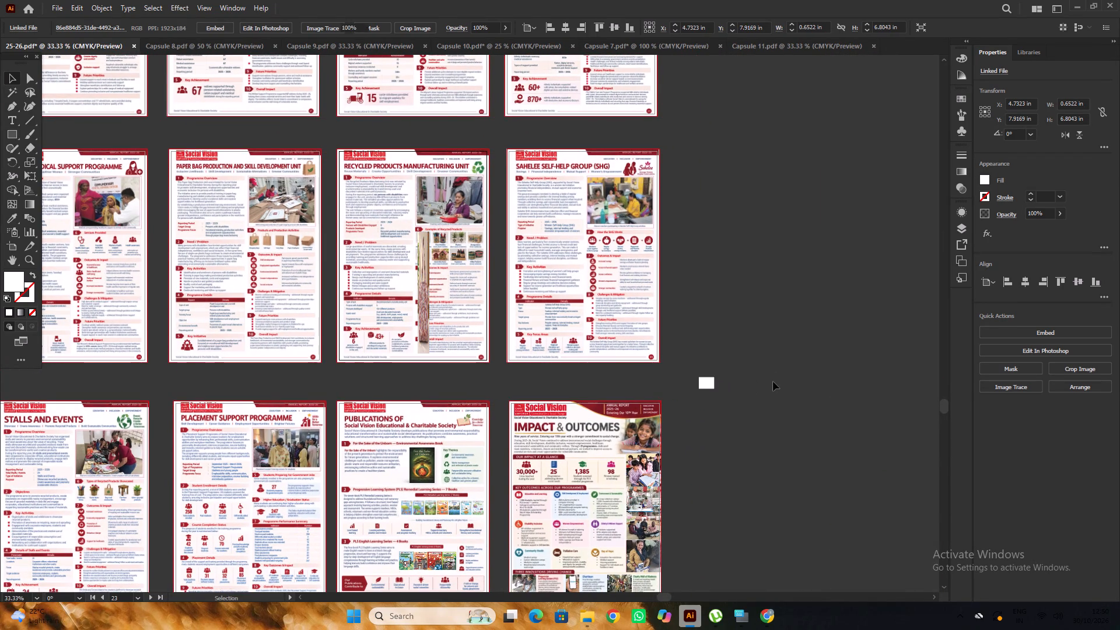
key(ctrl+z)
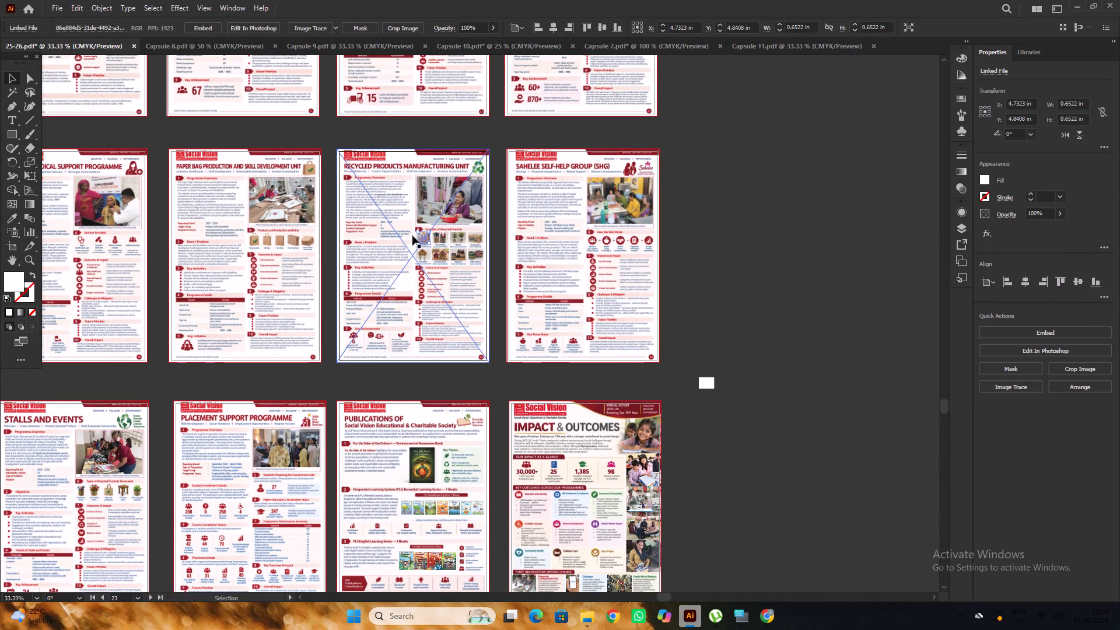
Move the bag image back to the empty canvas beside the Sahelee page and bring the white rectangle next to it.
drag(423, 239, 755, 307)
alt+scroll(785, 324, up, 3)
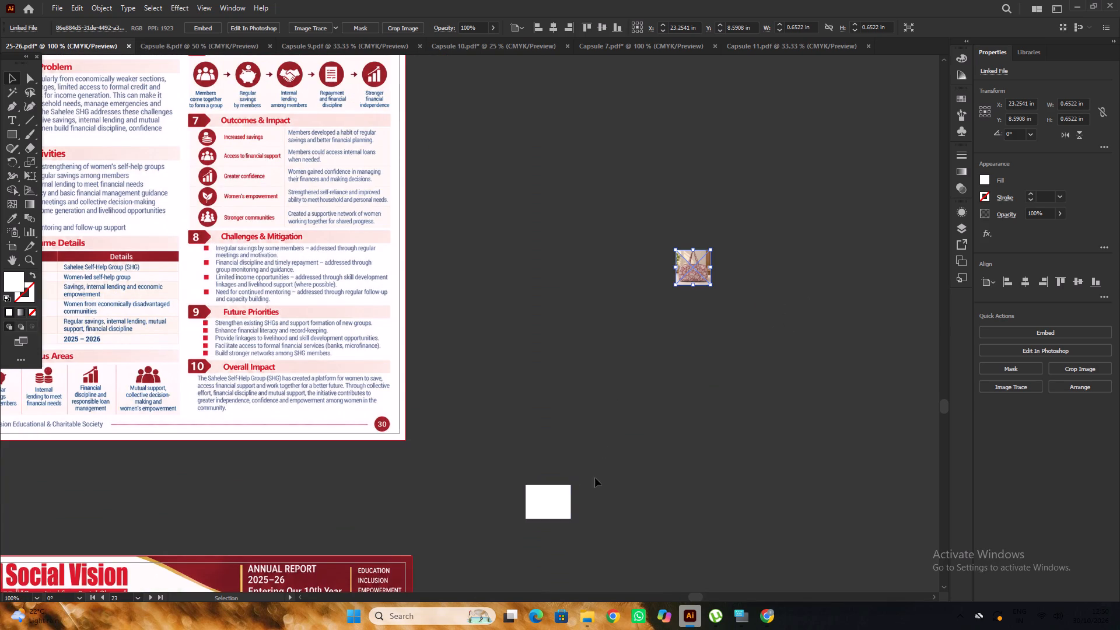
drag(555, 489, 627, 237)
click(802, 305)
alt+scroll(726, 260, up, 2)
Enlarge the bag image to about 1.08 in square and lay the white rectangle over it.
click(684, 271)
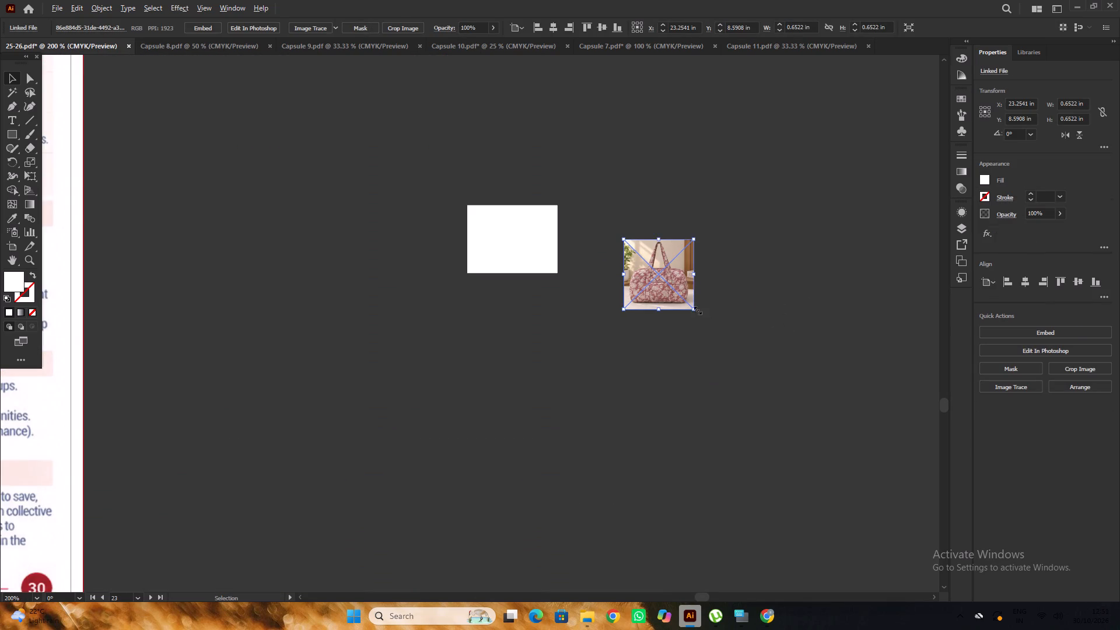
alt+shift+drag(695, 309, 717, 335)
drag(482, 193, 614, 258)
click(553, 160)
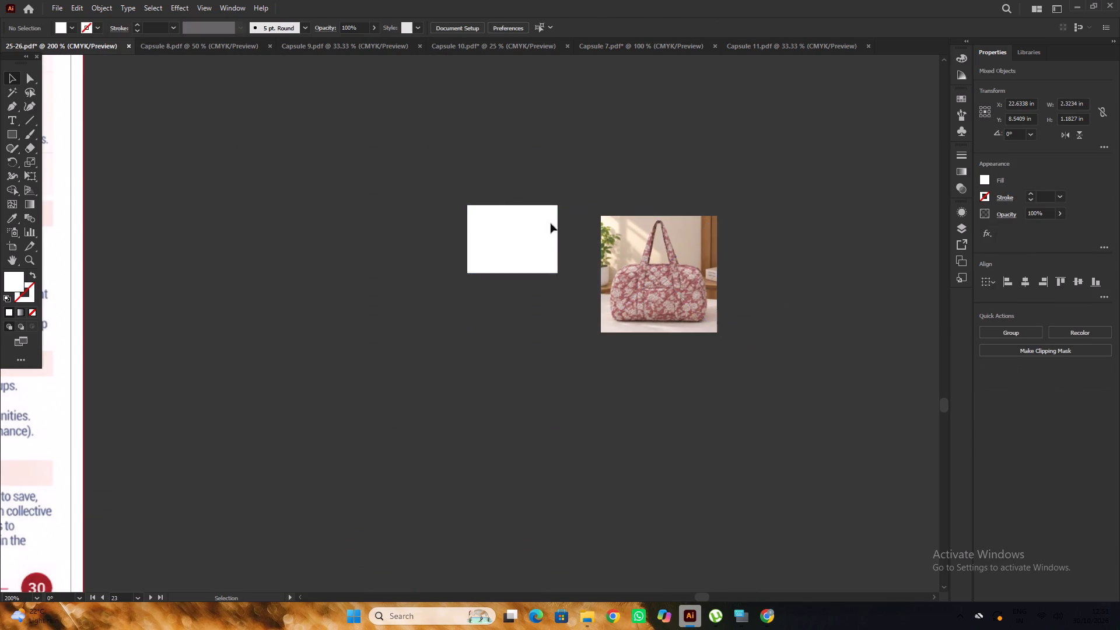
drag(551, 248, 700, 292)
click(779, 275)
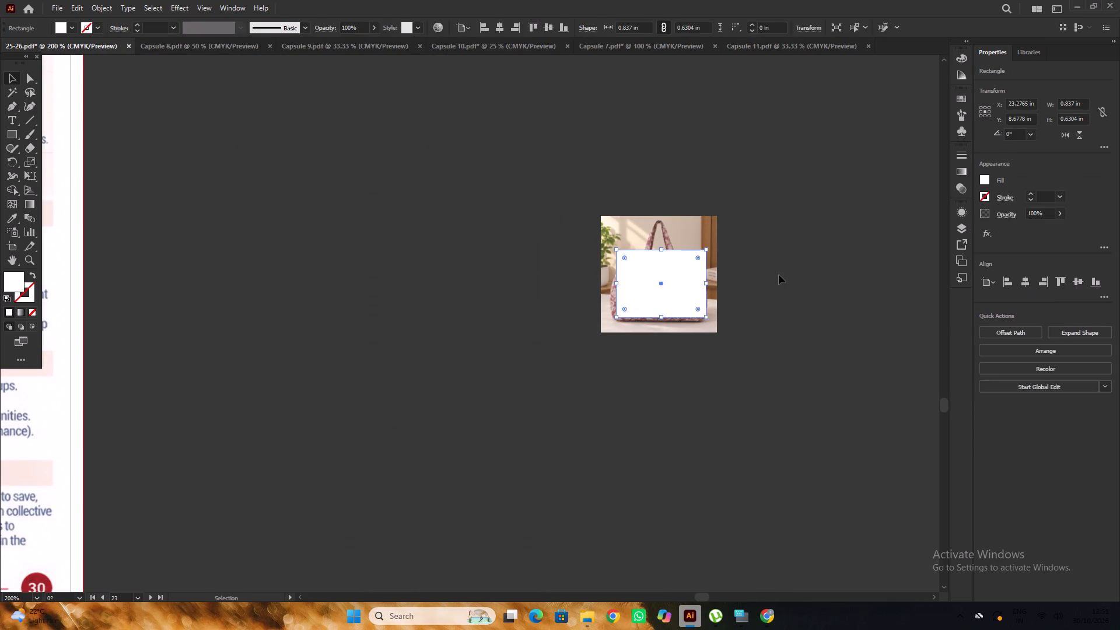
Shrink the bag image to about 0.88 in square and position the white rectangle over the bag's body.
alt+scroll(711, 233, up, 2)
click(707, 236)
alt+drag(724, 198, 712, 215)
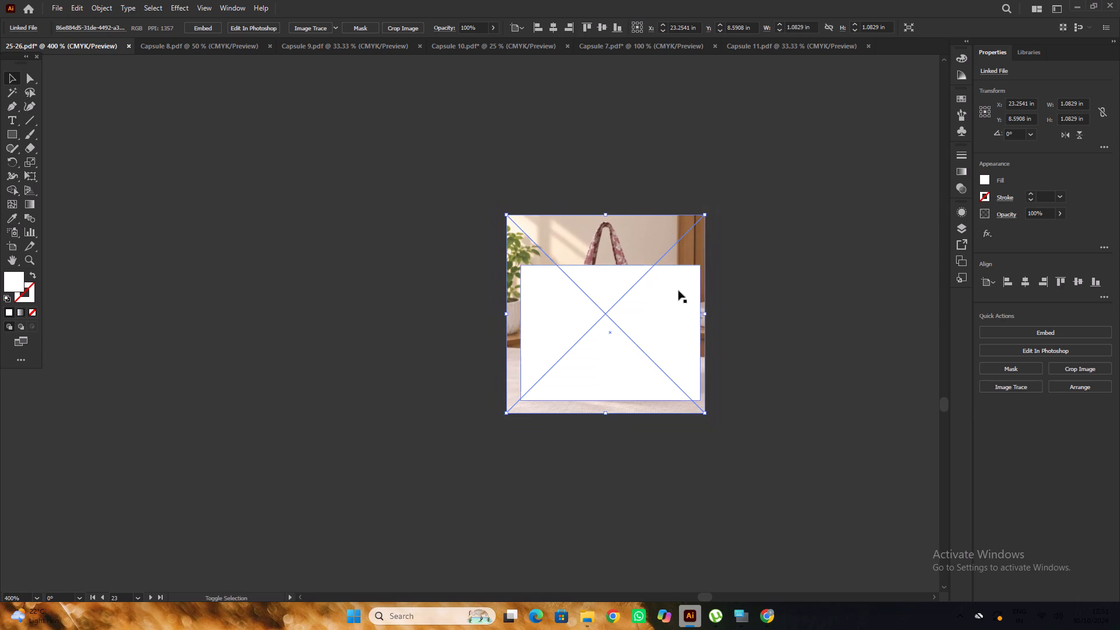
drag(668, 305, 666, 261)
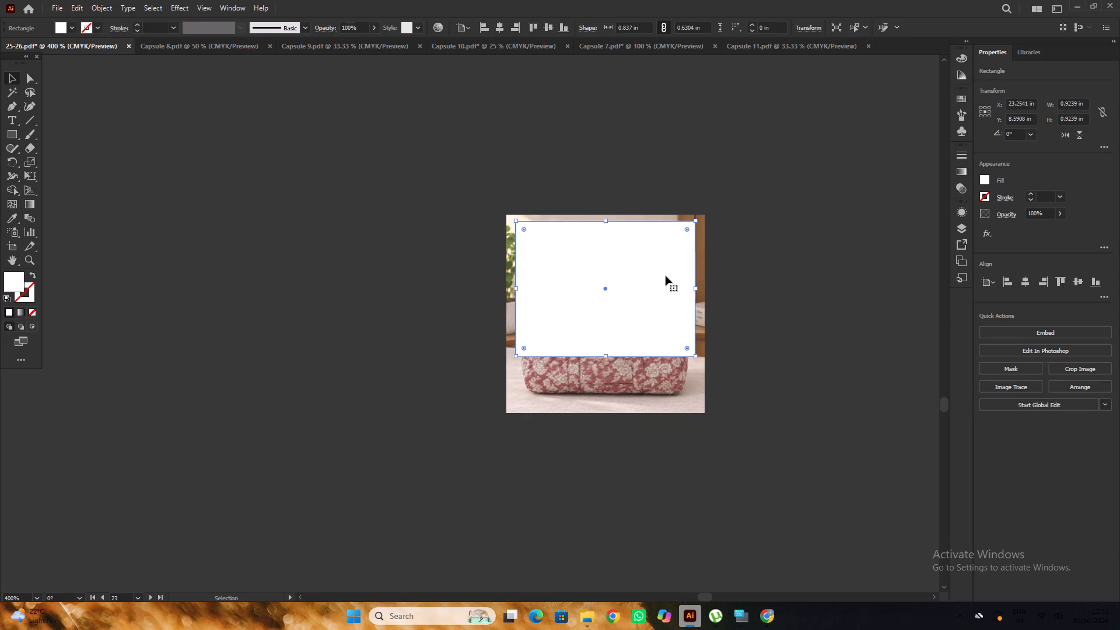
click(676, 377)
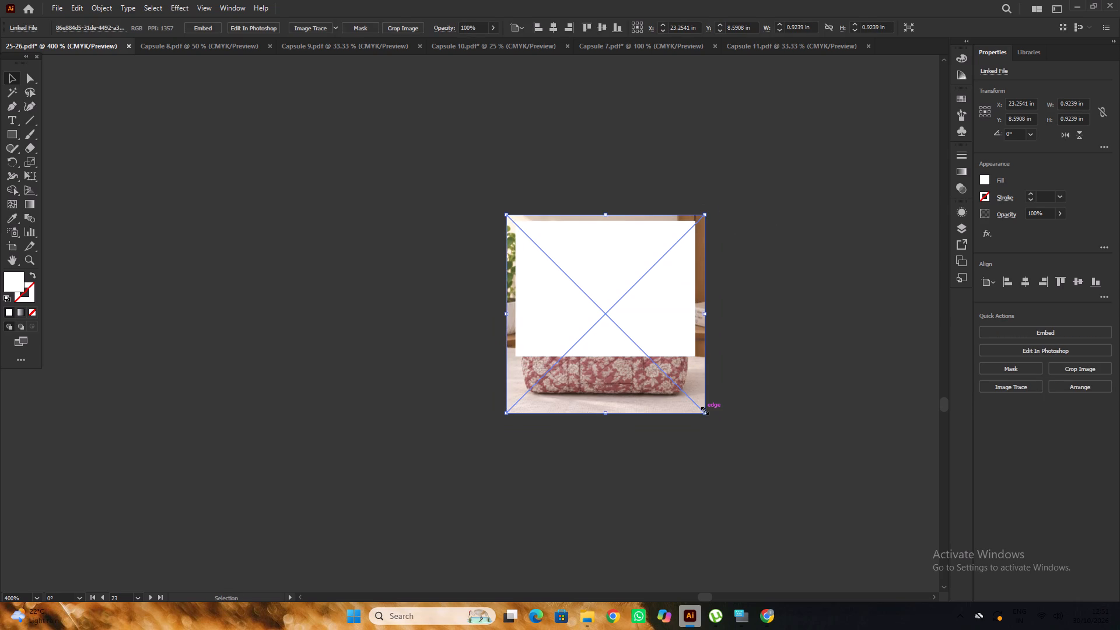
shift+drag(705, 413, 705, 404)
drag(664, 331, 658, 358)
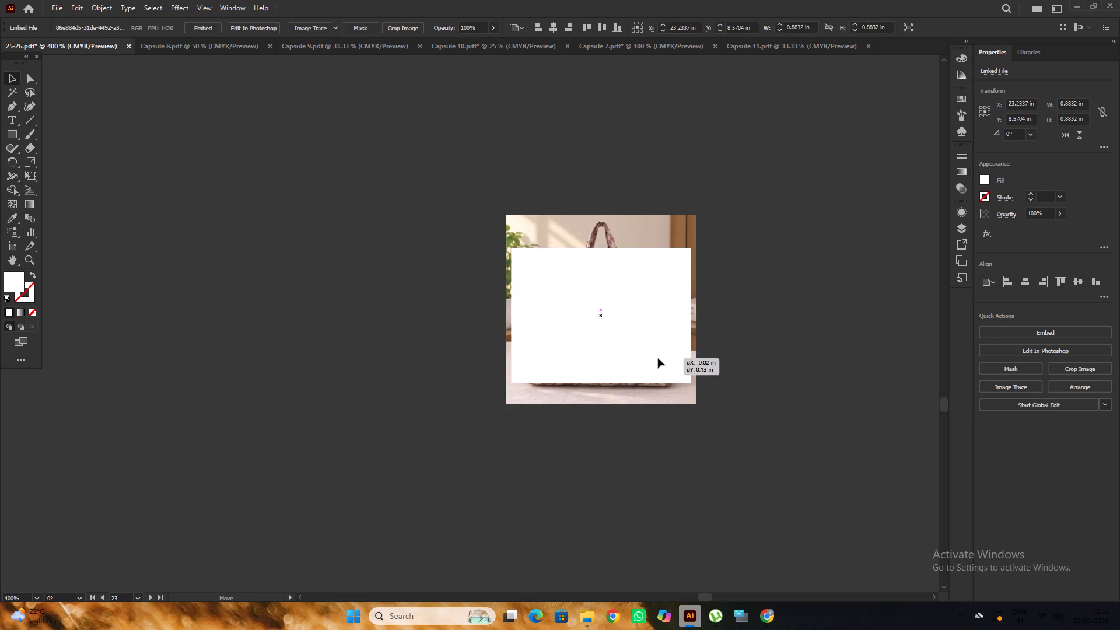
drag(658, 358, 662, 369)
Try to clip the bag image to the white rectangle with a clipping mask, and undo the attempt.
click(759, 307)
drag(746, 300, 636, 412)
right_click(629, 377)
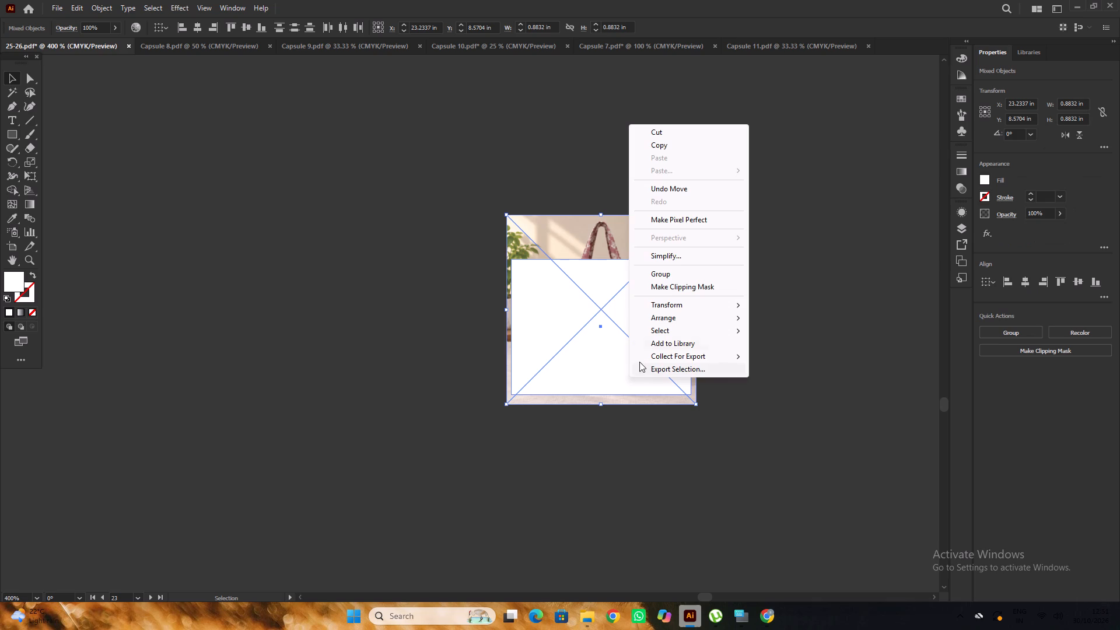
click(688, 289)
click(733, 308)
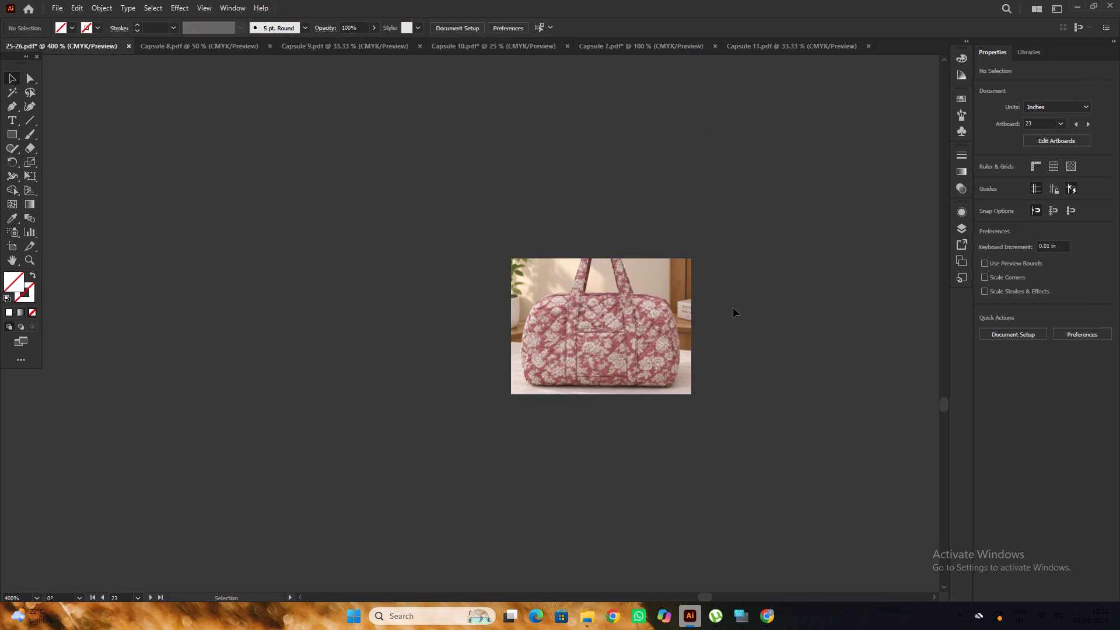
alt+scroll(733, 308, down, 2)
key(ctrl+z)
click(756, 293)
Examine the Examples of Recycled Products section on the Recycled Products Manufacturing Unit page and compare it with the neighbouring page.
alt+scroll(758, 294, down, 3)
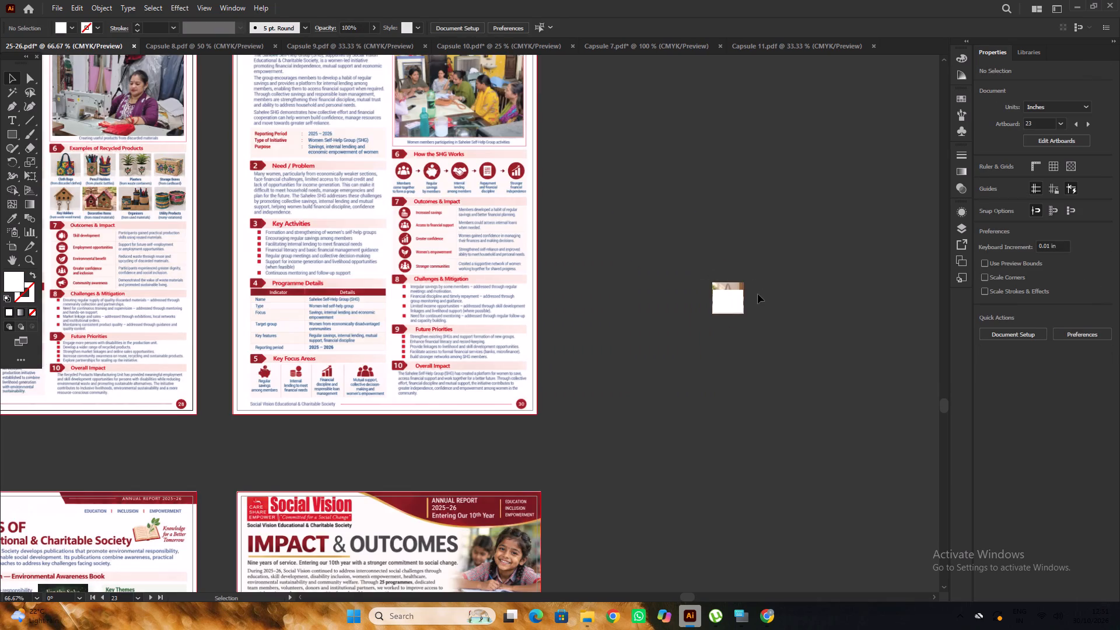
alt+scroll(758, 294, down, 1)
scroll(618, 235, up, 3)
alt+scroll(271, 268, up, 3)
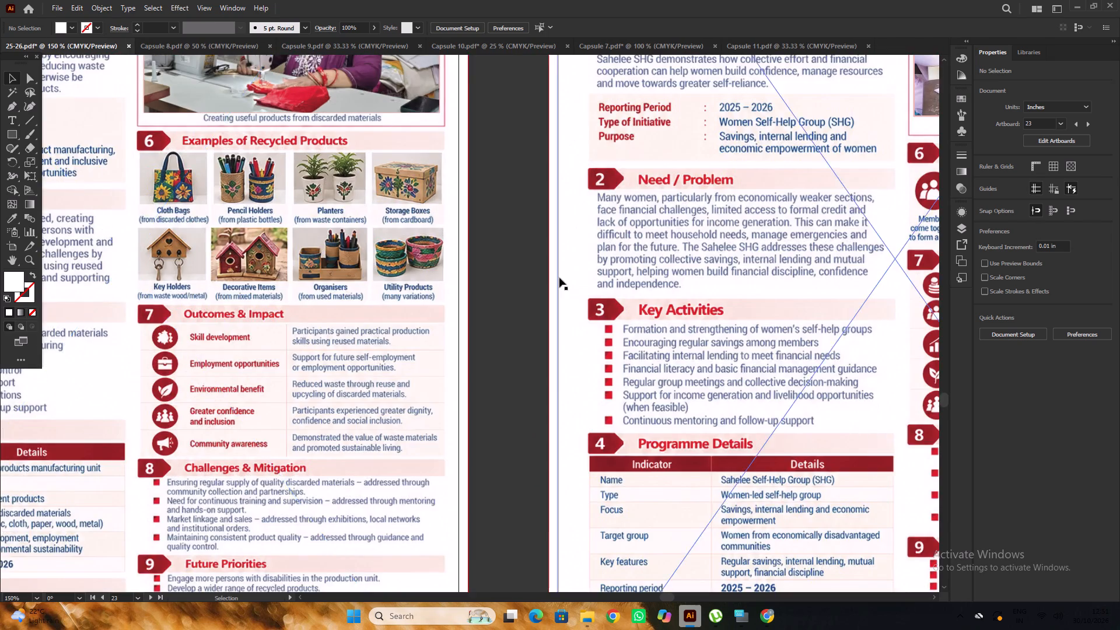
alt+scroll(559, 278, down, 1)
scroll(369, 239, up, 3)
alt+scroll(442, 247, down, 1)
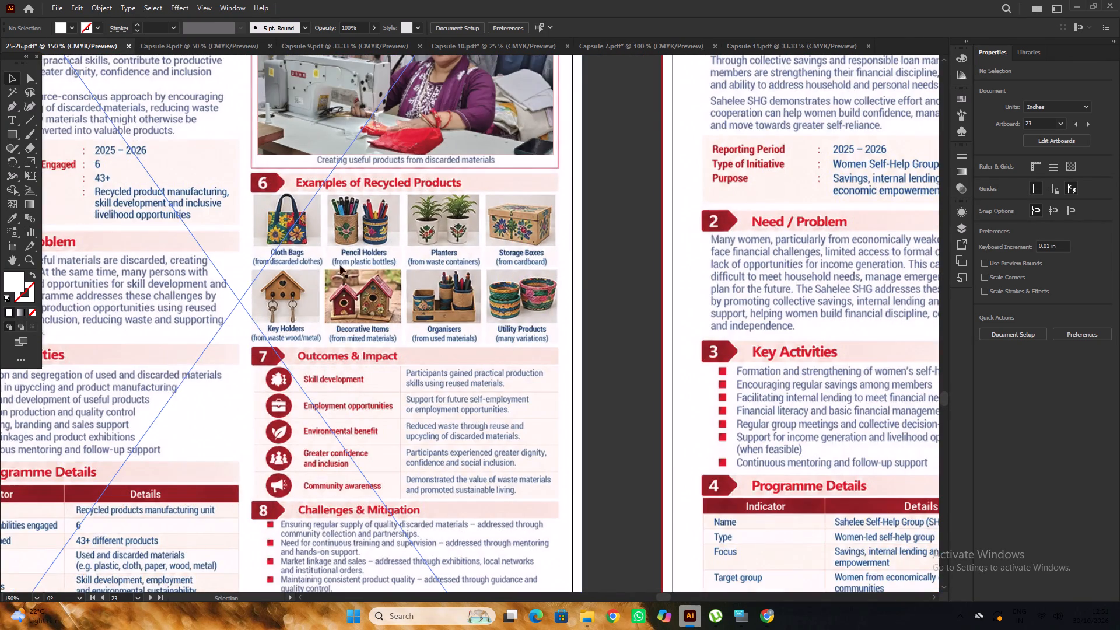
alt+scroll(237, 267, up, 2)
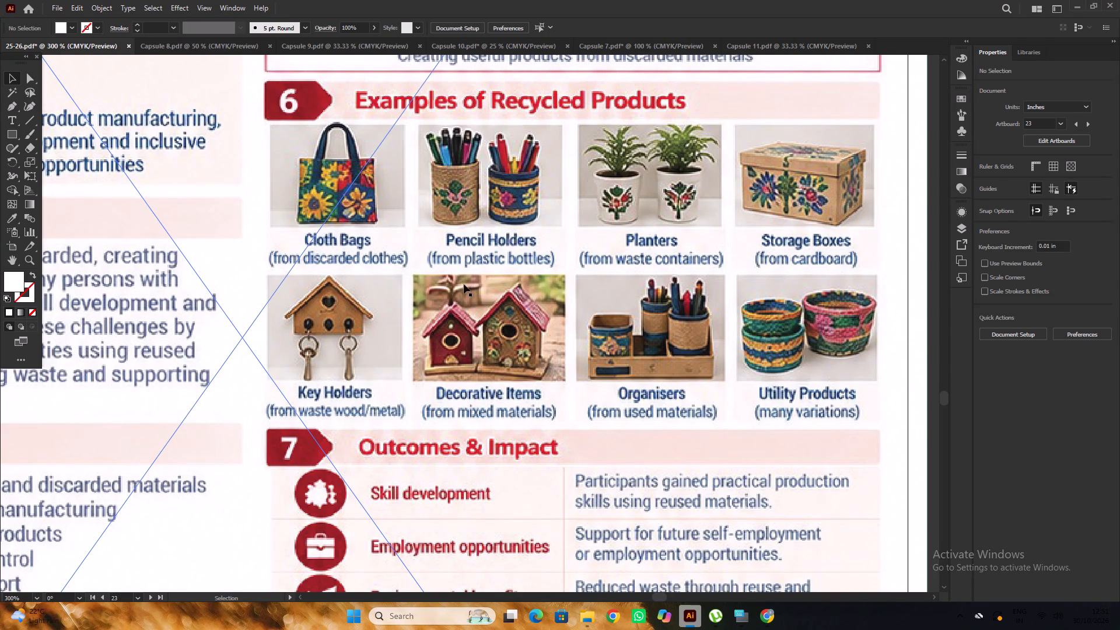
alt+scroll(464, 284, down, 2)
alt+scroll(452, 293, up, 1)
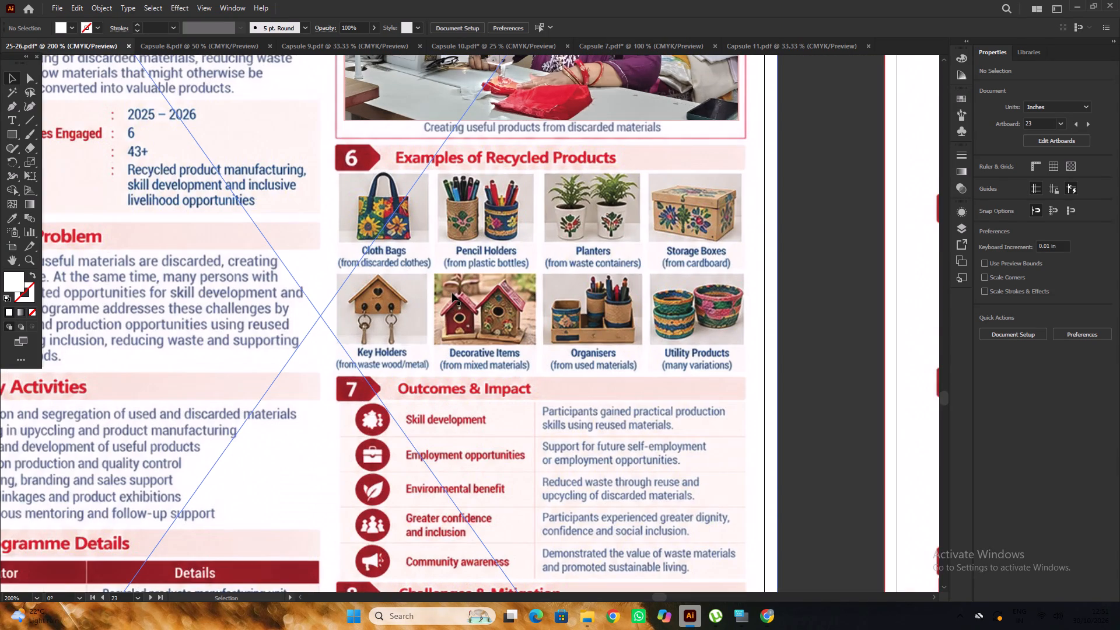
scroll(450, 293, down, 2)
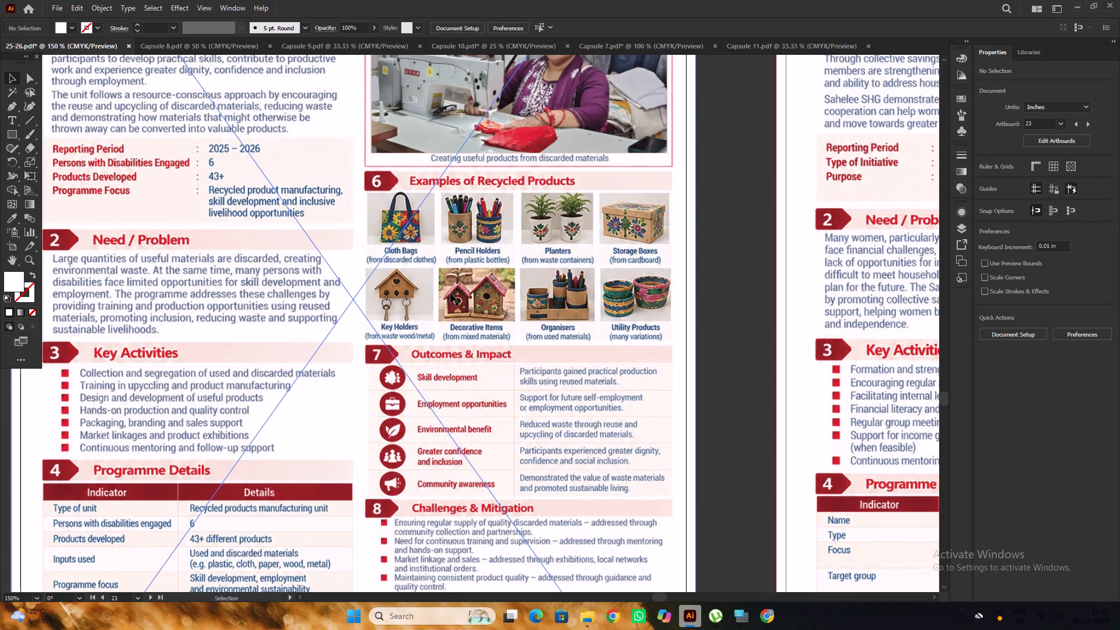
alt+scroll(388, 269, down, 3)
alt+scroll(449, 271, up, 2)
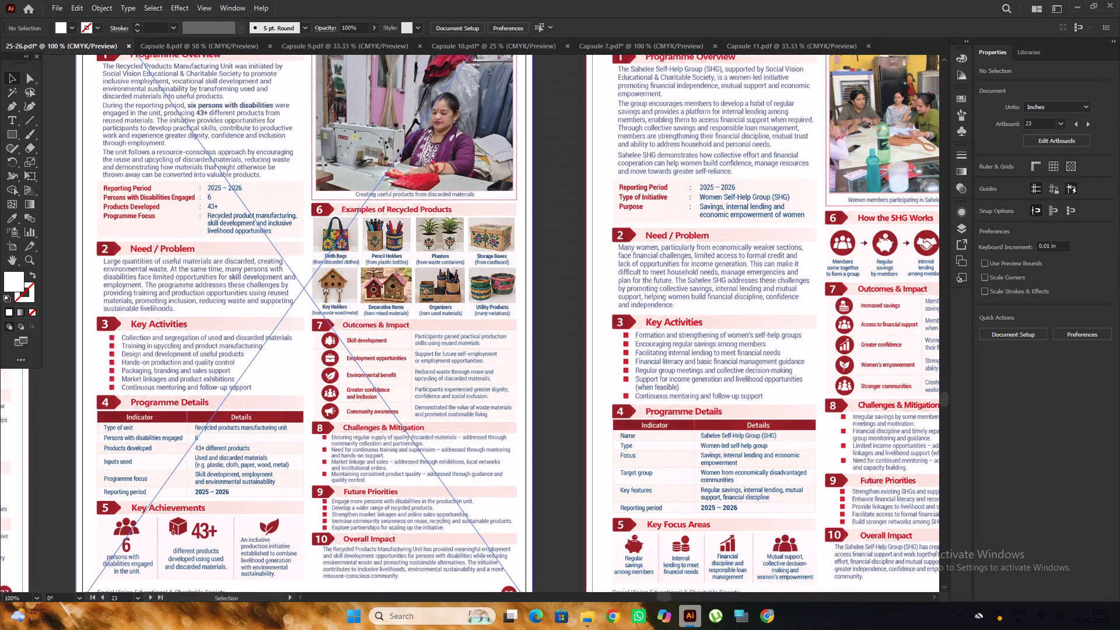
alt+scroll(449, 271, up, 1)
click(551, 241)
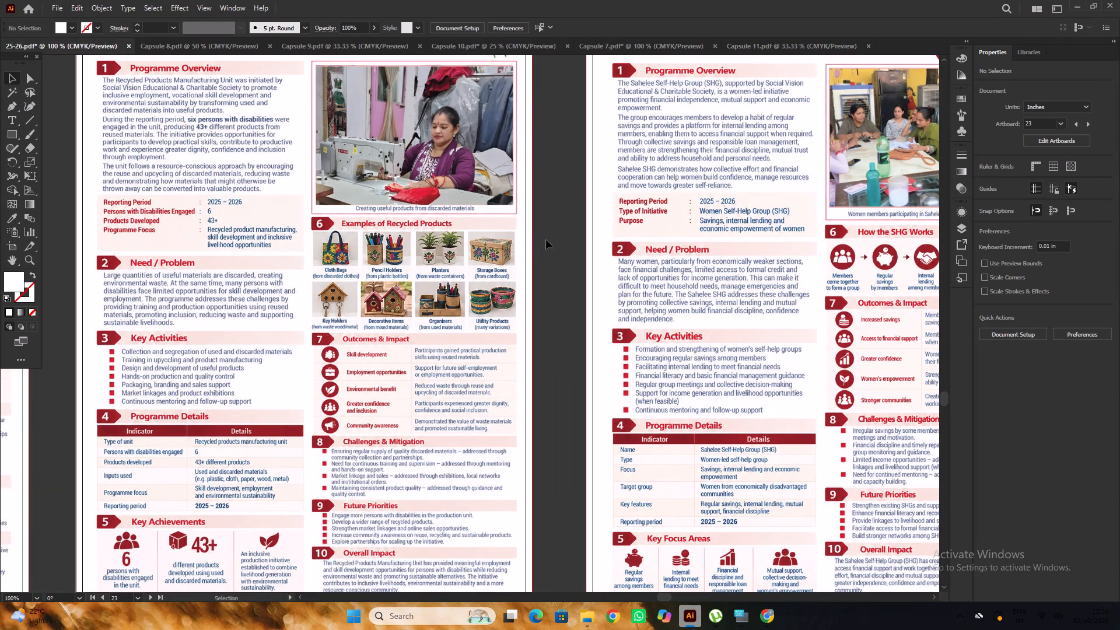
alt+scroll(365, 221, up, 2)
alt+scroll(422, 226, down, 2)
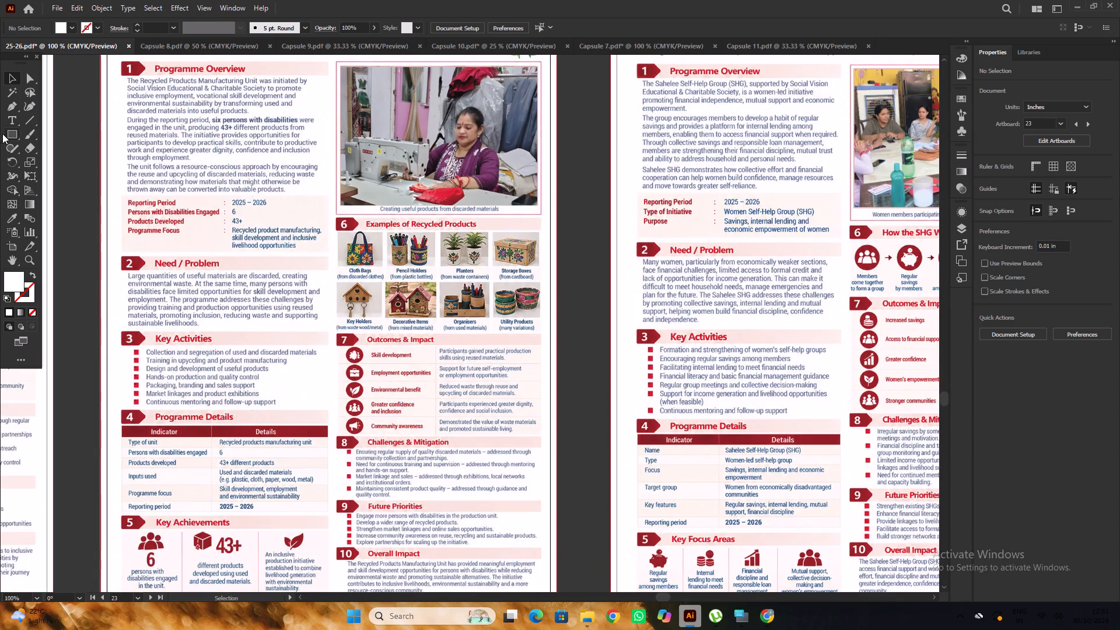
Lock the Recycled Products Manufacturing Unit page artwork.
click(12, 132)
alt+scroll(442, 252, up, 1)
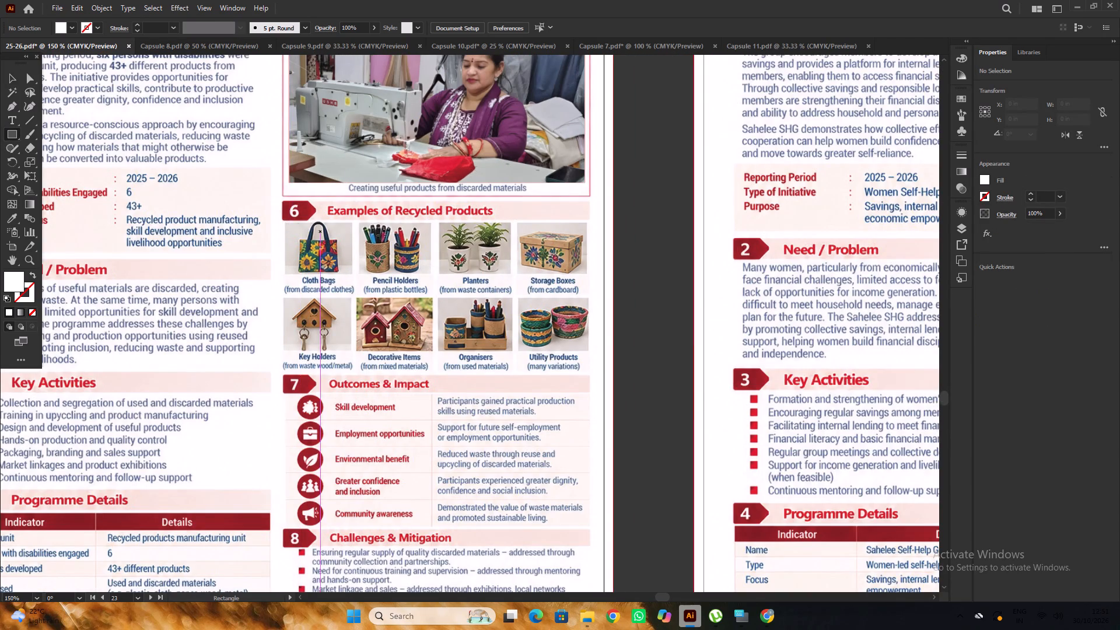
alt+scroll(471, 235, down, 1)
click(15, 79)
click(576, 283)
click(523, 293)
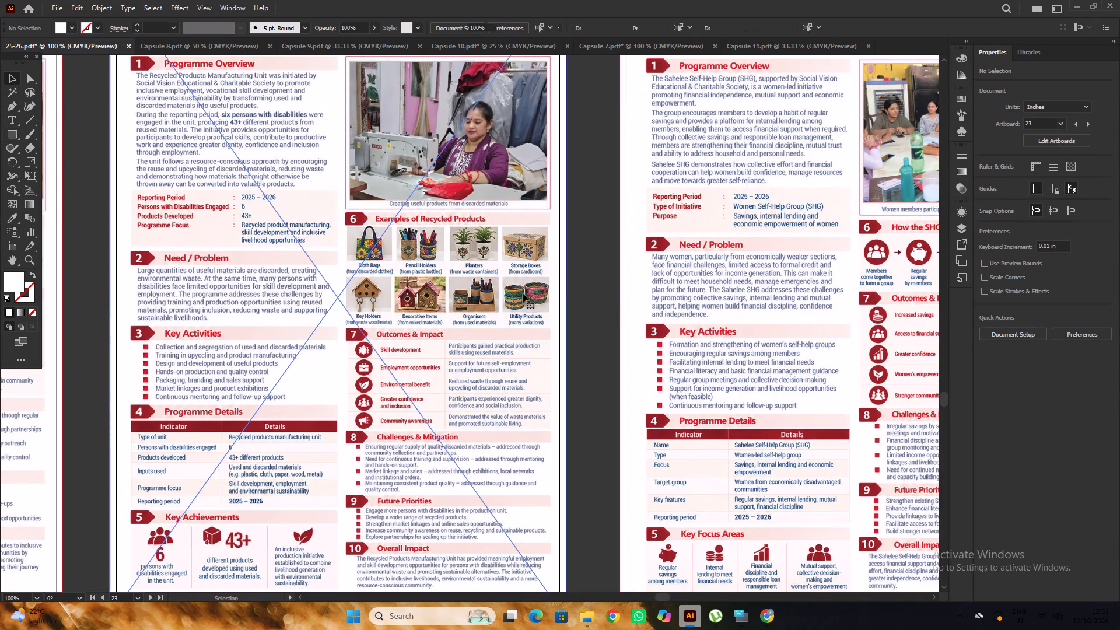
key(ctrl+2)
Draw a white rectangle about 3.78 by 1.84 in over the pictures and captions under Examples of Recycled Products.
alt+scroll(485, 268, up, 1)
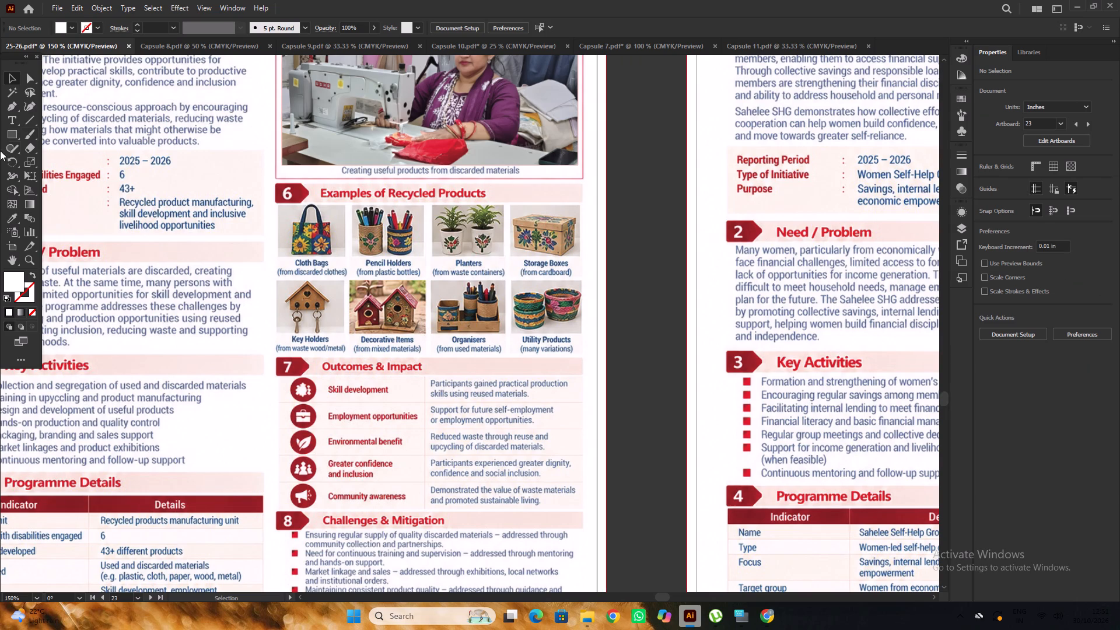
click(12, 139)
scroll(297, 232, up, 1)
drag(276, 219, 583, 349)
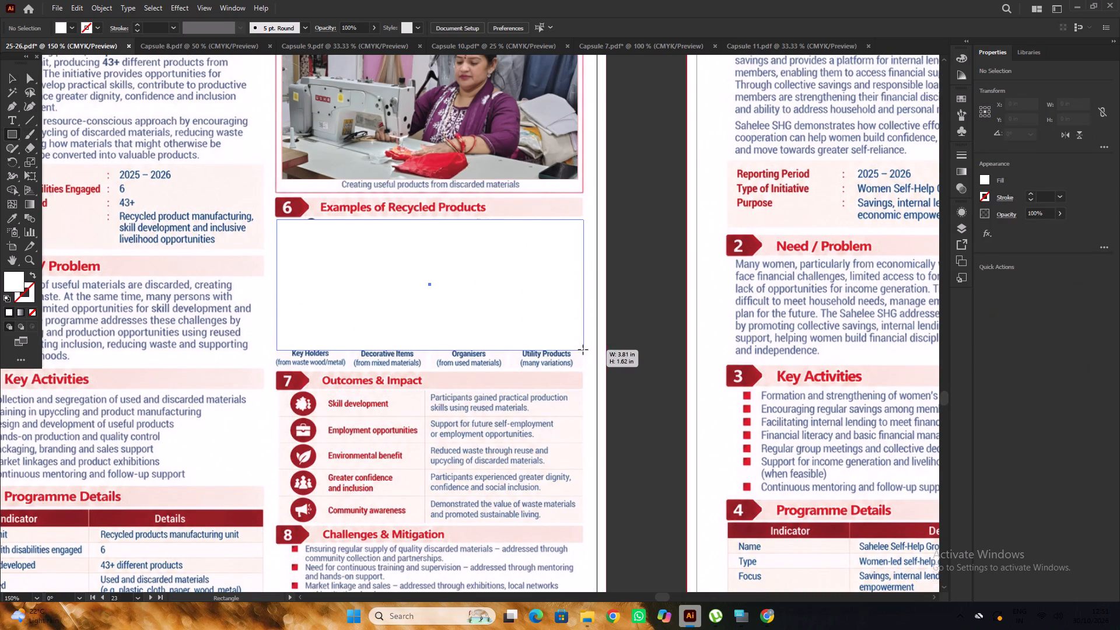
drag(583, 349, 580, 339)
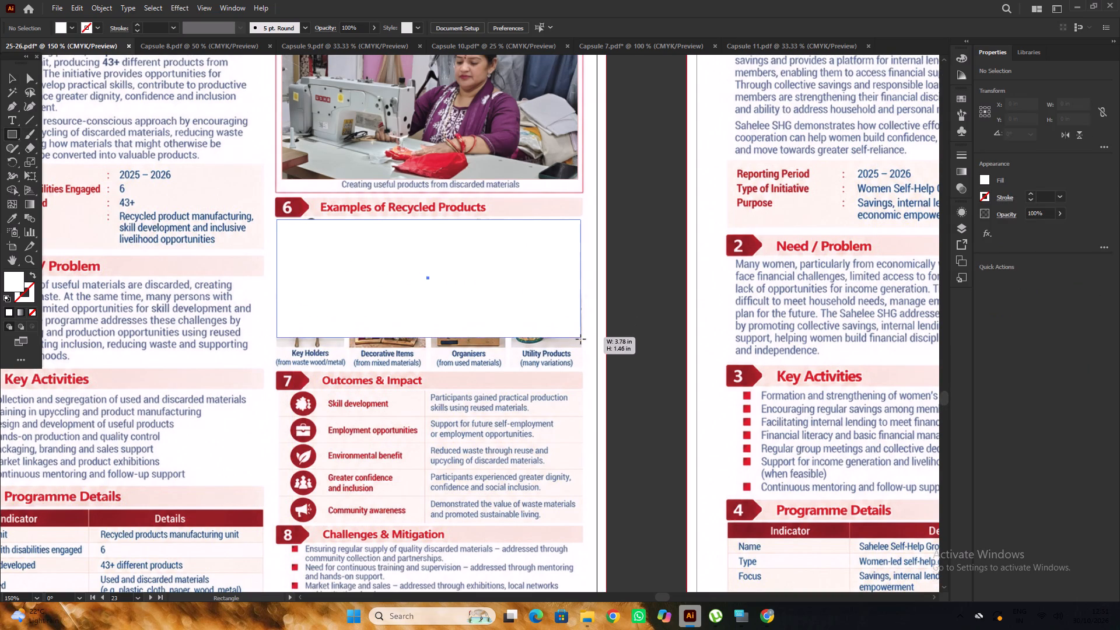
drag(580, 339, 582, 369)
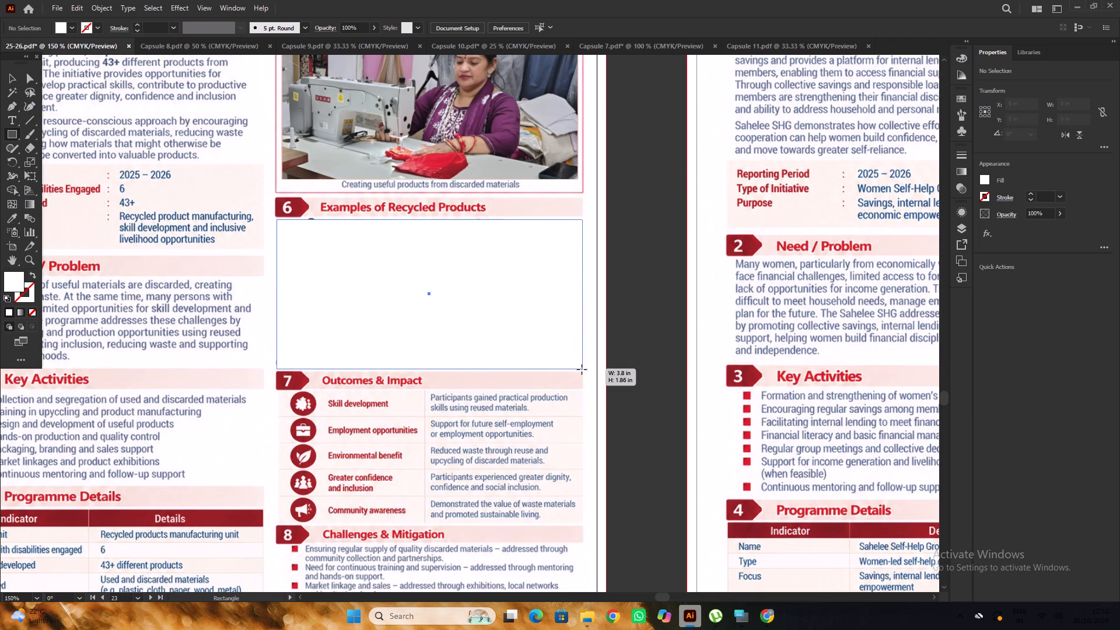
drag(582, 369, 581, 367)
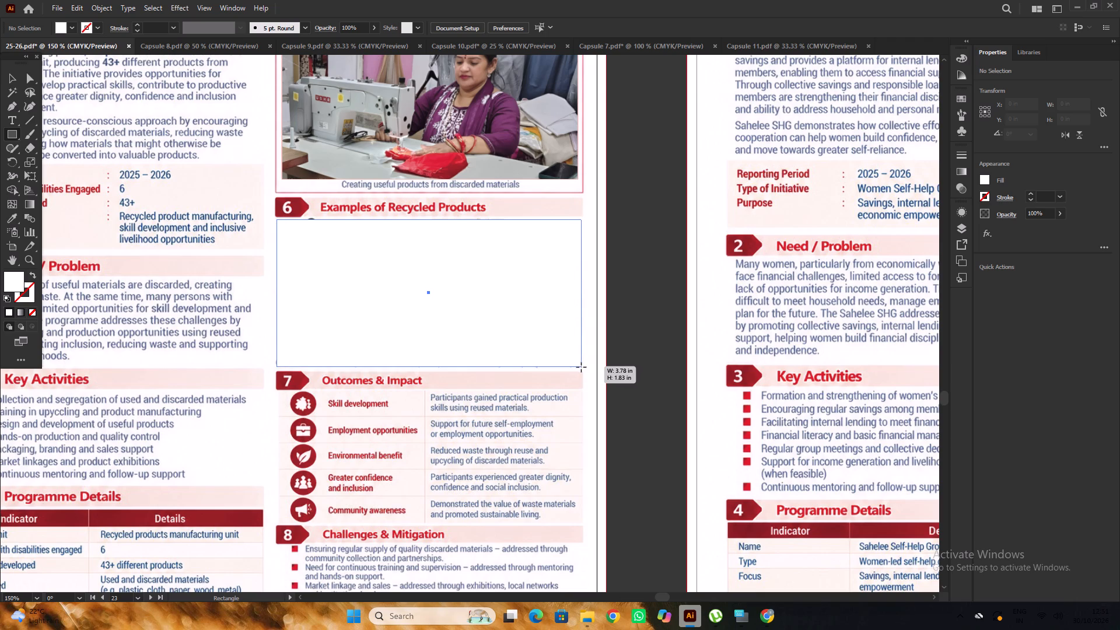
drag(581, 367, 581, 368)
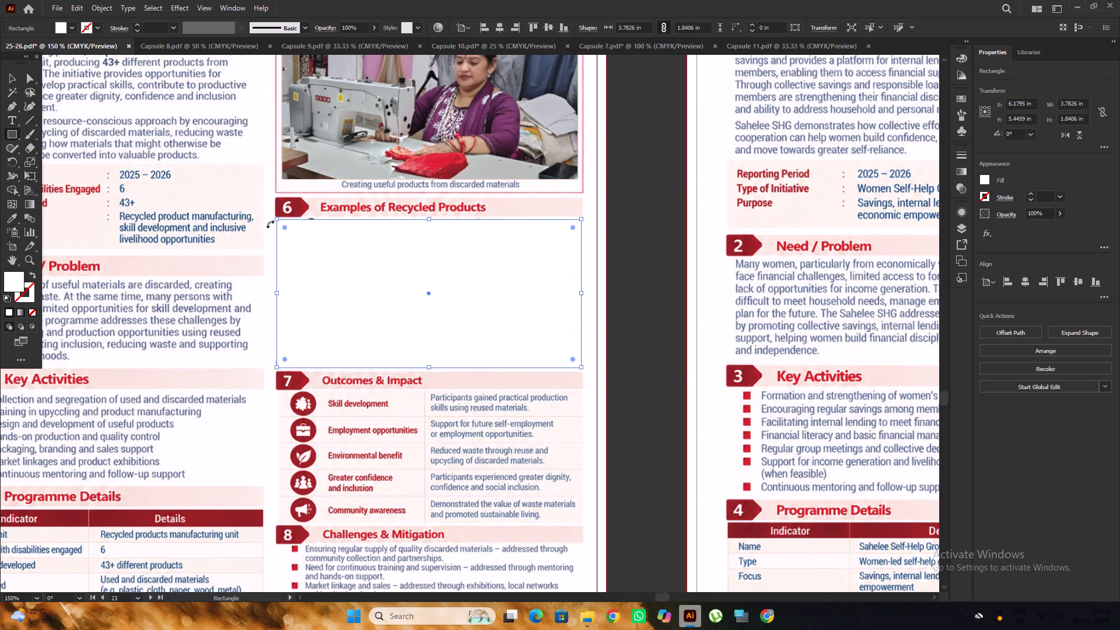
alt+scroll(417, 235, up, 2)
click(442, 203)
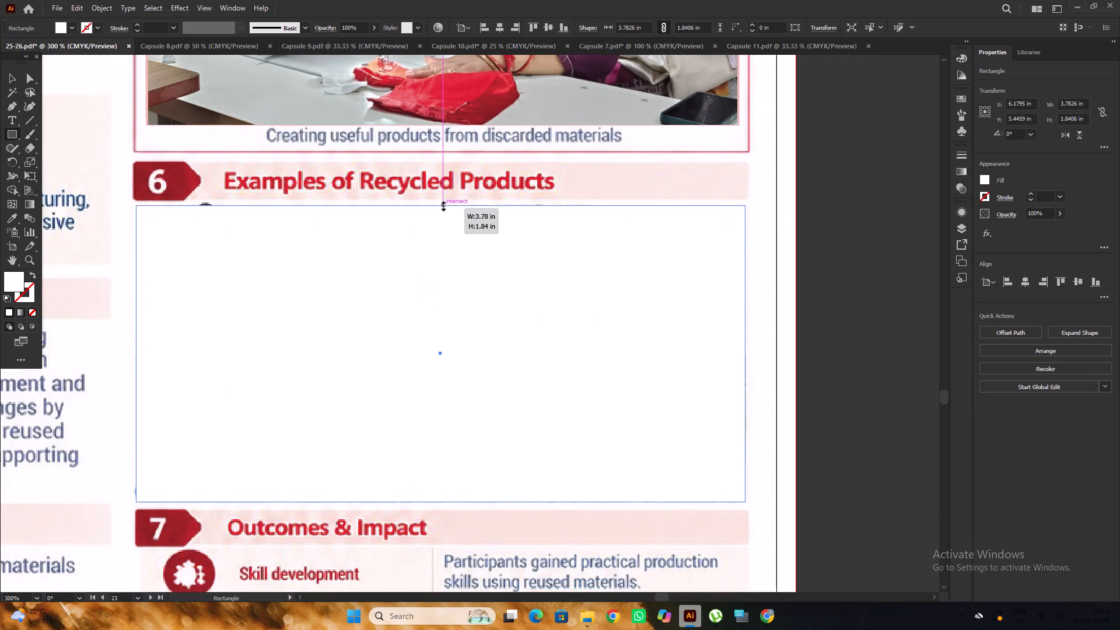
alt+scroll(478, 226, down, 2)
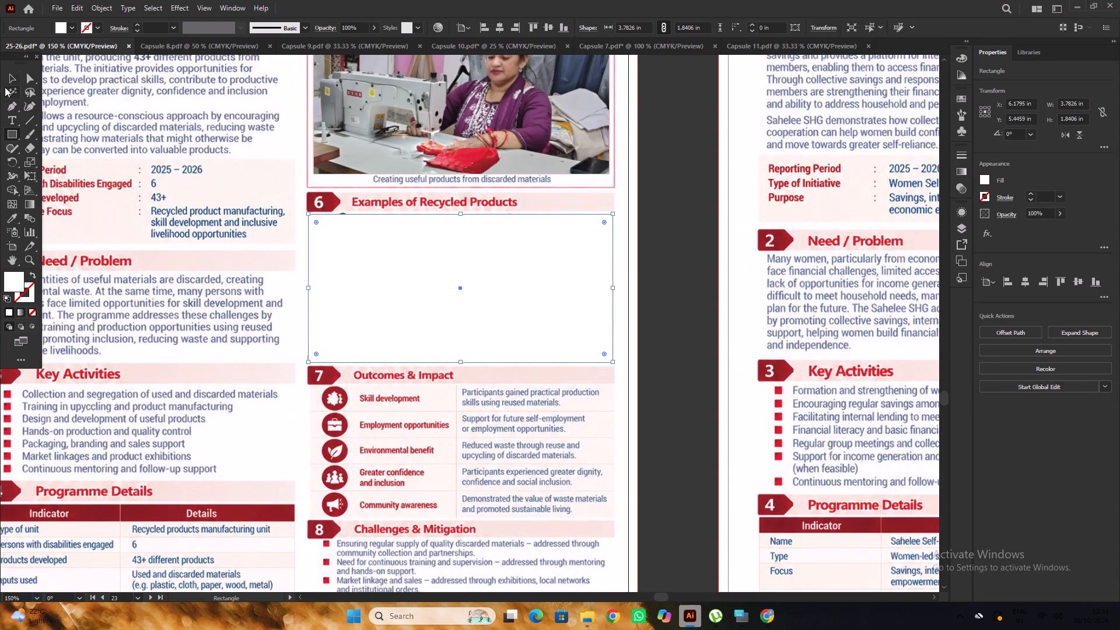
click(9, 80)
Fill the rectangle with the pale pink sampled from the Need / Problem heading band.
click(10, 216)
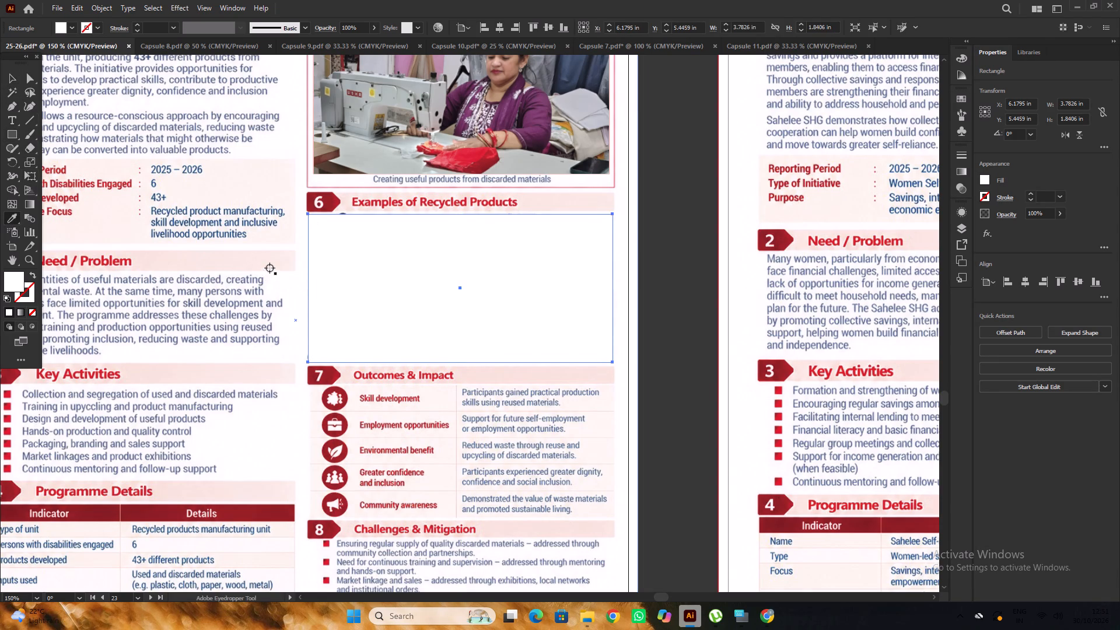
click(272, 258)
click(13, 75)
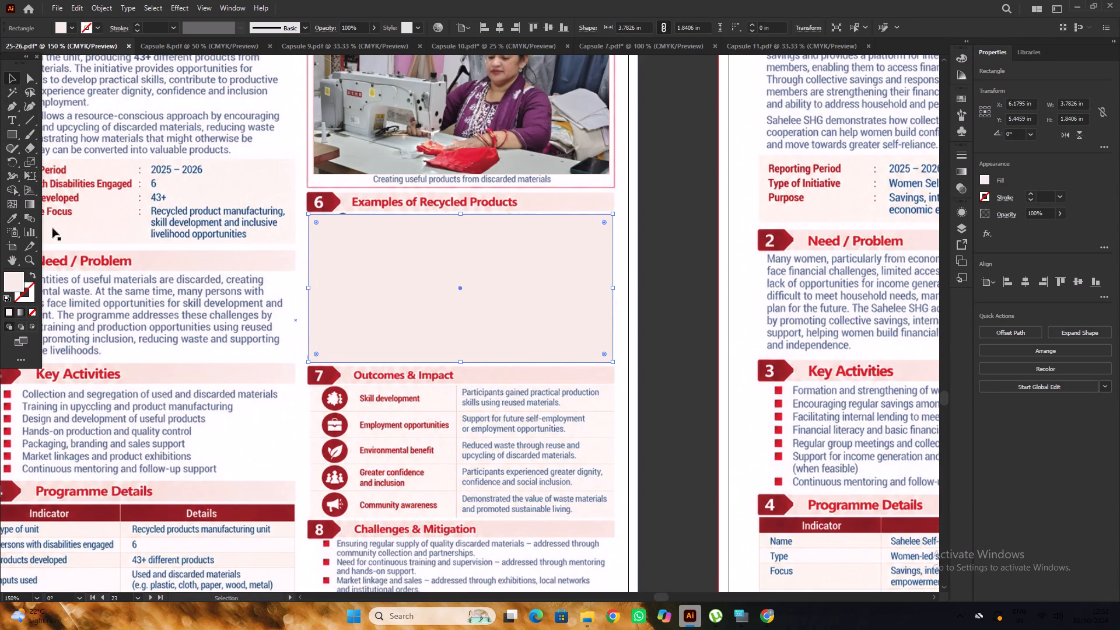
Fill the rectangle with the page background white sampled beside the Need / Problem text.
click(8, 216)
click(286, 288)
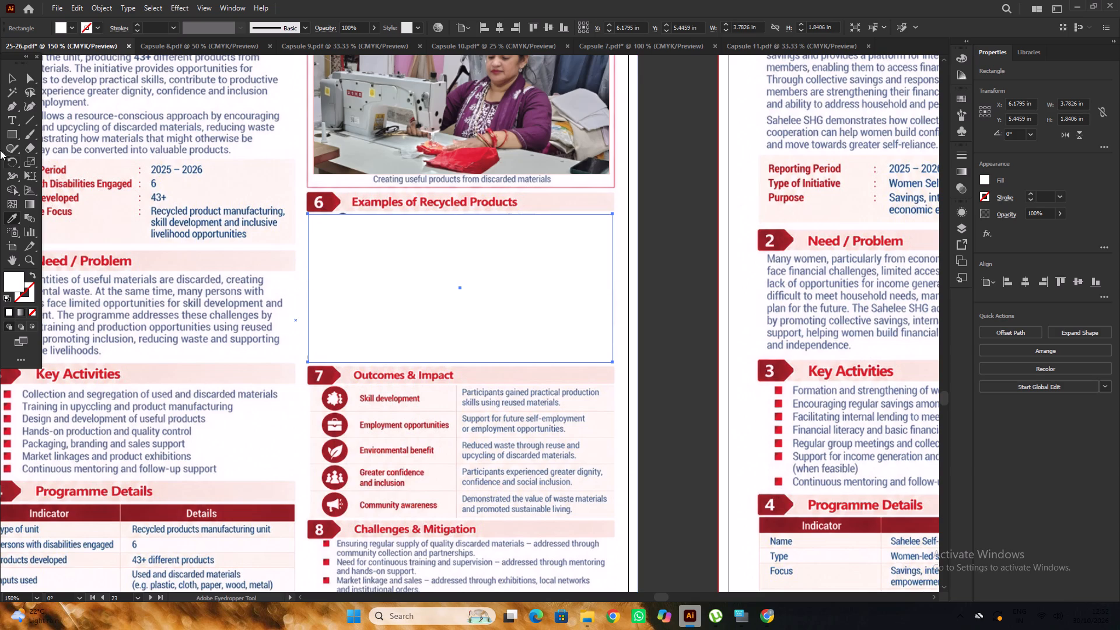
click(10, 76)
click(662, 294)
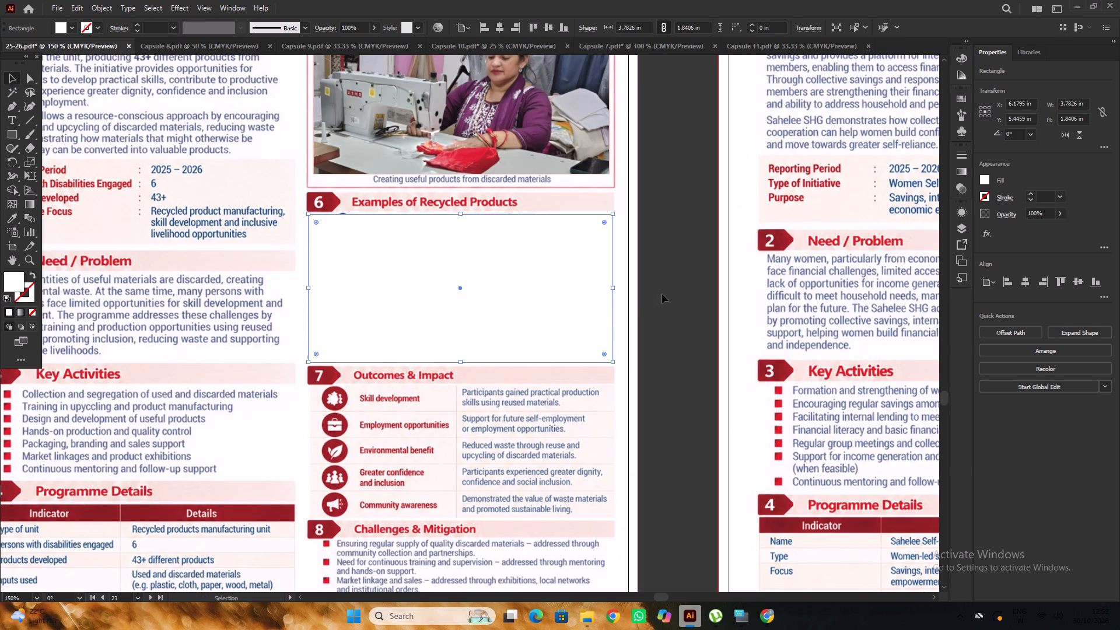
Widen the white cover rectangle to about 3.82 in and raise its top edge to just below the Examples of Recycled Products heading.
click(369, 301)
alt+scroll(302, 297, up, 1)
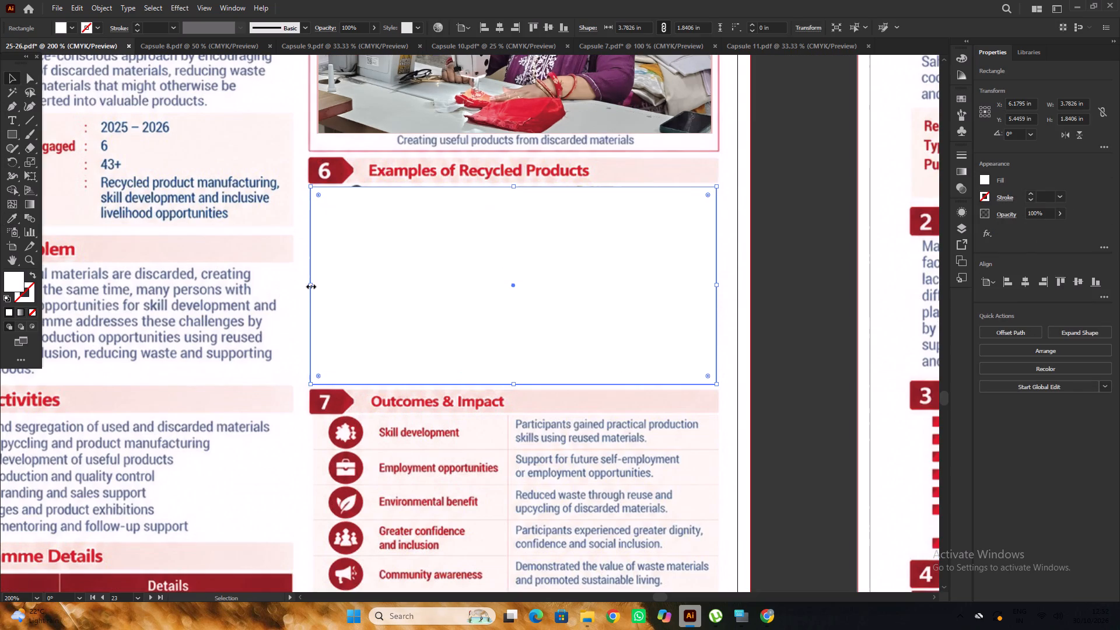
click(310, 285)
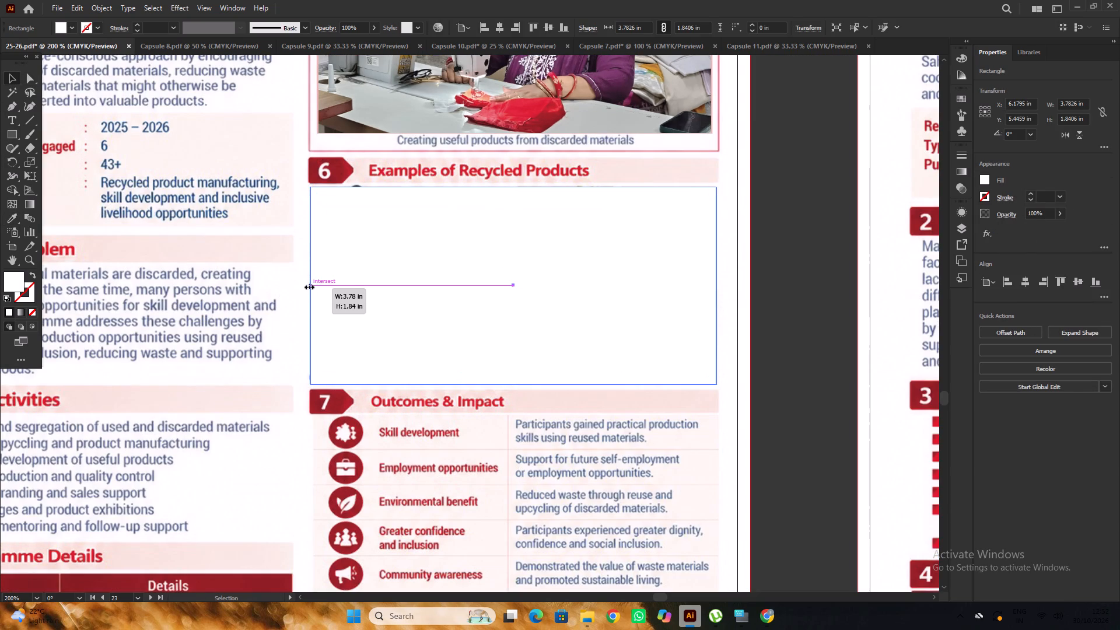
scroll(348, 201, up, 2)
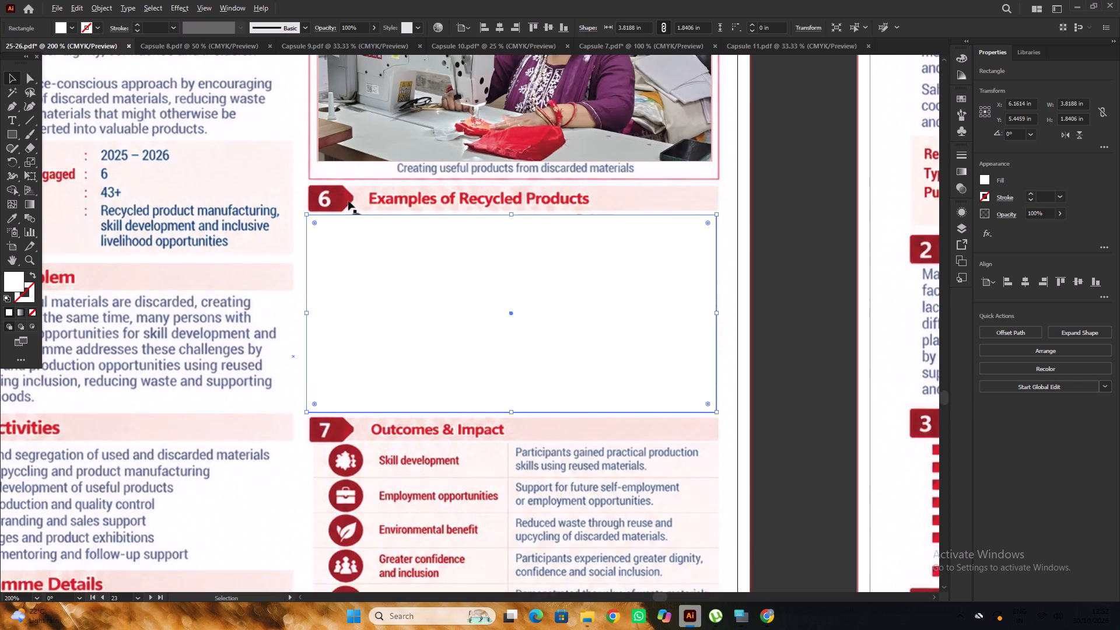
scroll(348, 201, up, 3)
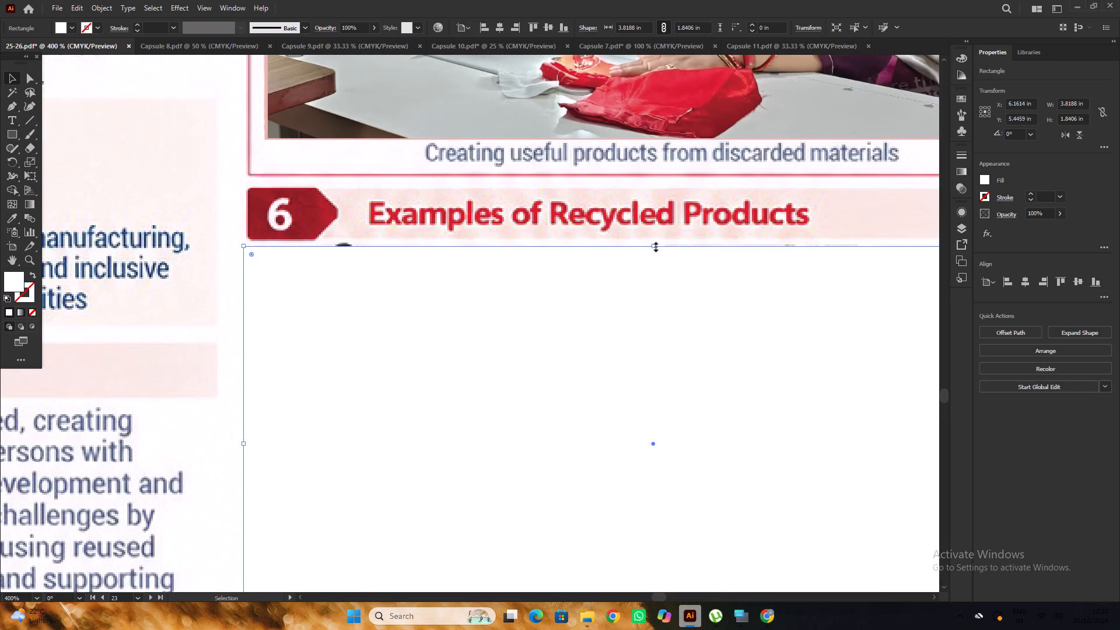
click(654, 246)
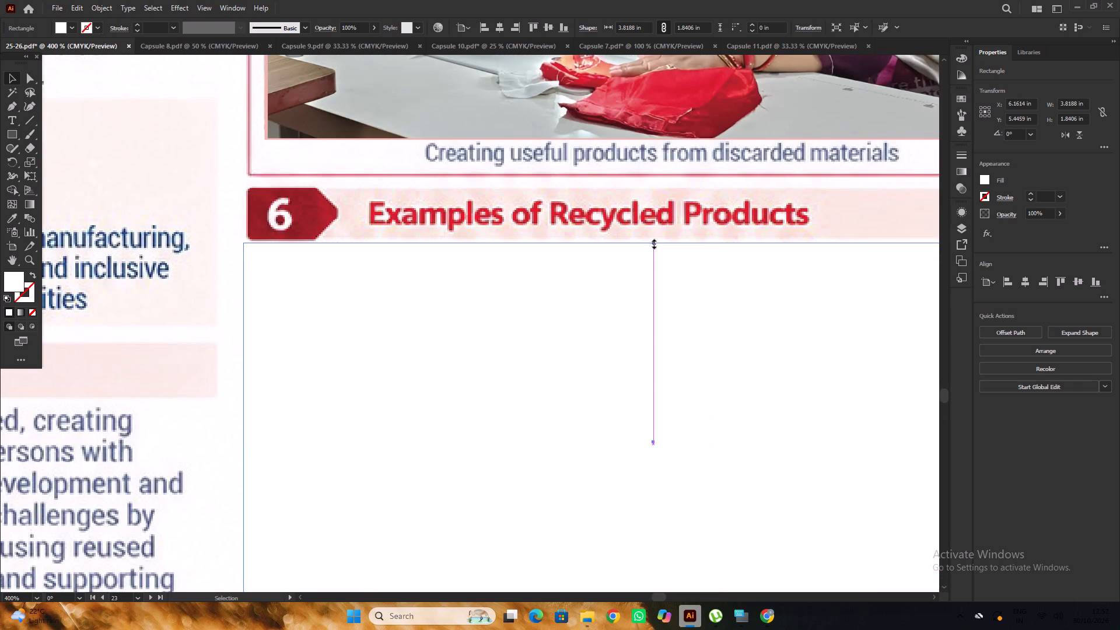
alt+scroll(538, 255, down, 3)
click(786, 290)
alt+scroll(487, 251, down, 3)
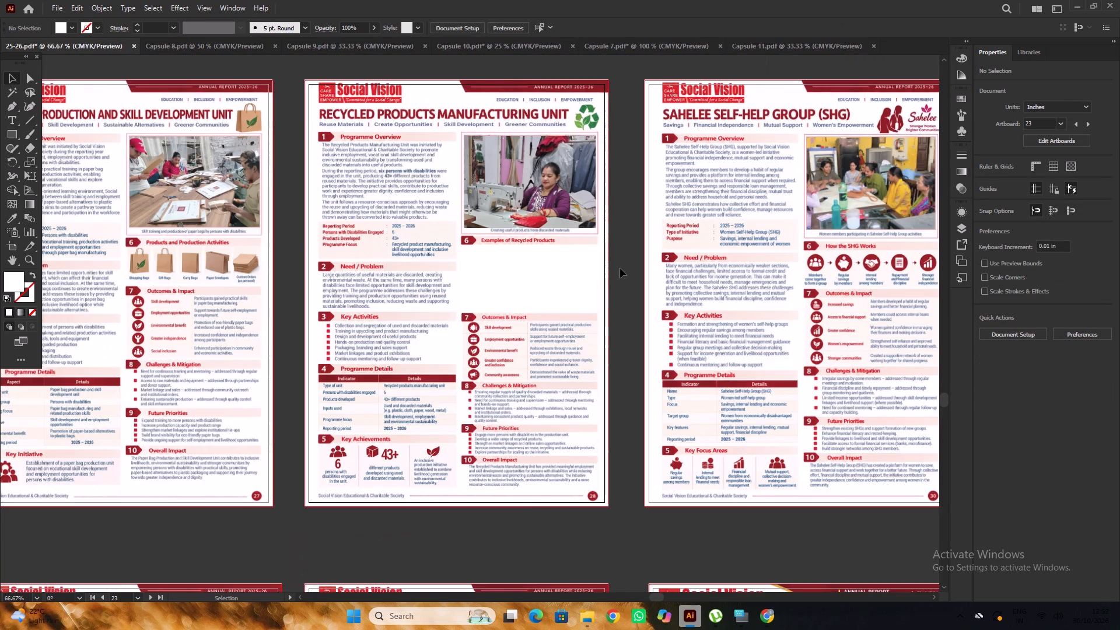
Lock the white cover rectangle under the Examples of Recycled Products heading.
click(636, 259)
alt+scroll(634, 258, up, 1)
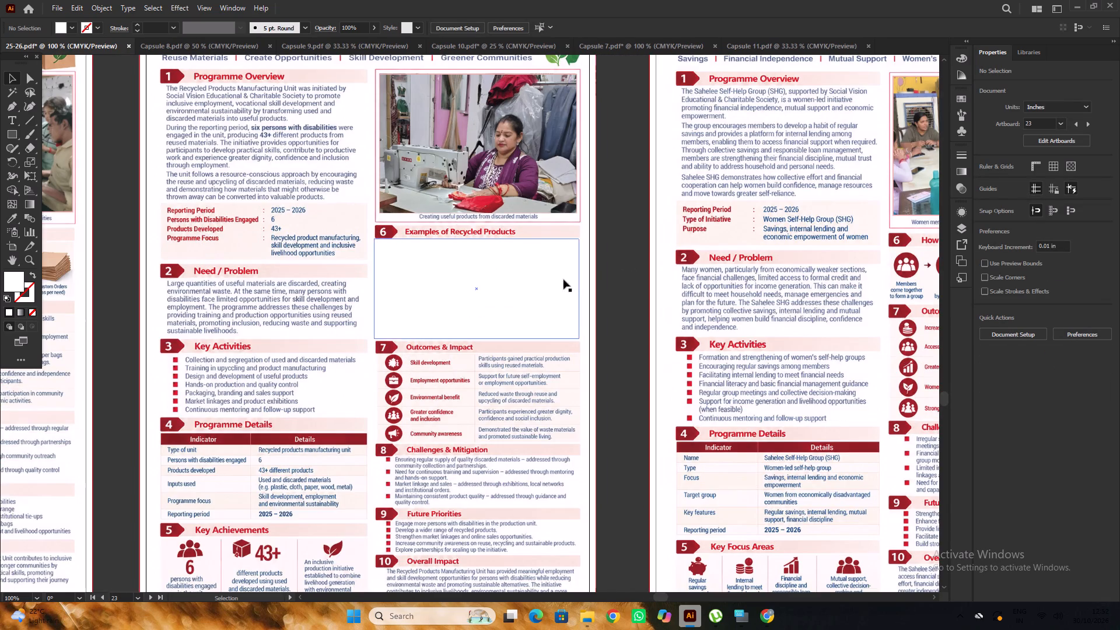
click(556, 279)
key(ctrl+2)
Remove the small white rectangle from over the bag image and move the image beside the Sahelee Self-Help Group page.
alt+scroll(454, 265, down, 2)
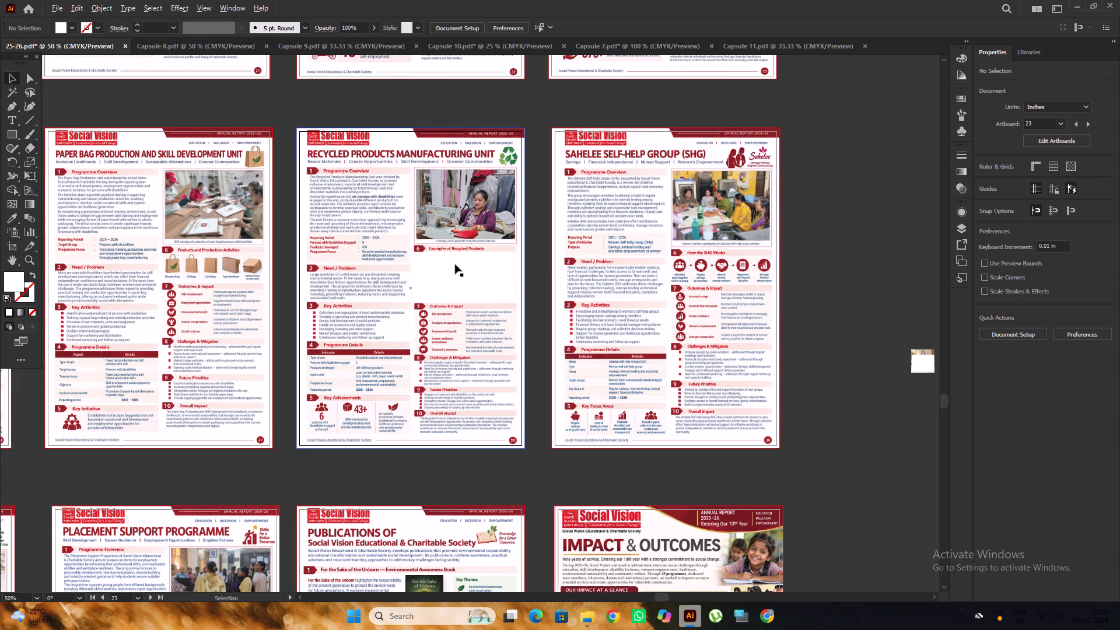
drag(925, 365, 858, 284)
click(864, 286)
click(874, 351)
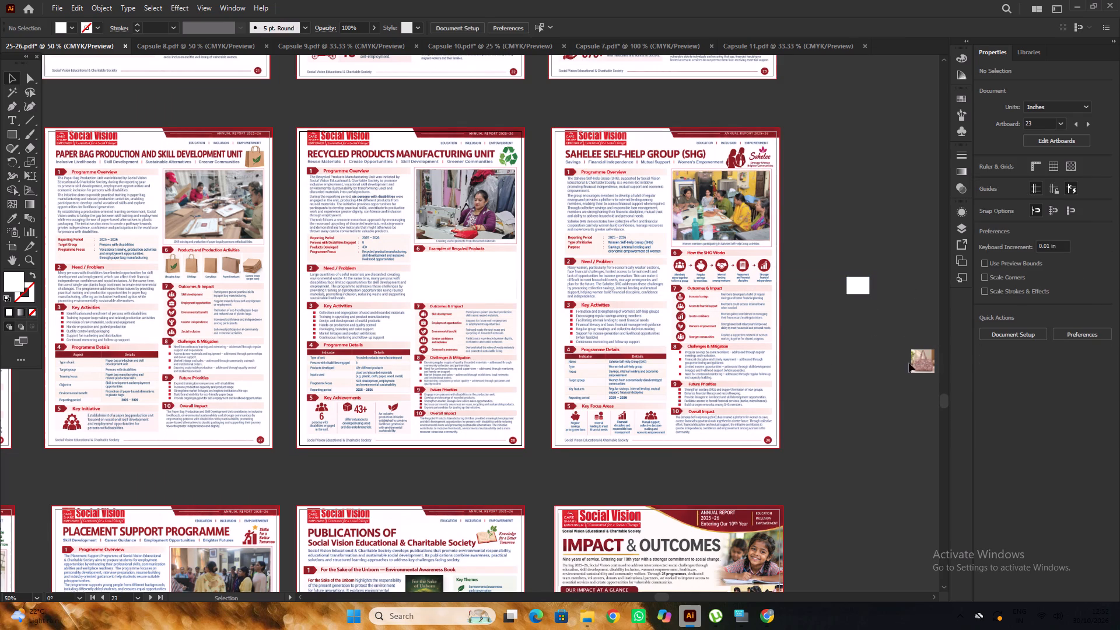
drag(918, 365, 818, 293)
key(space)
drag(892, 330, 869, 327)
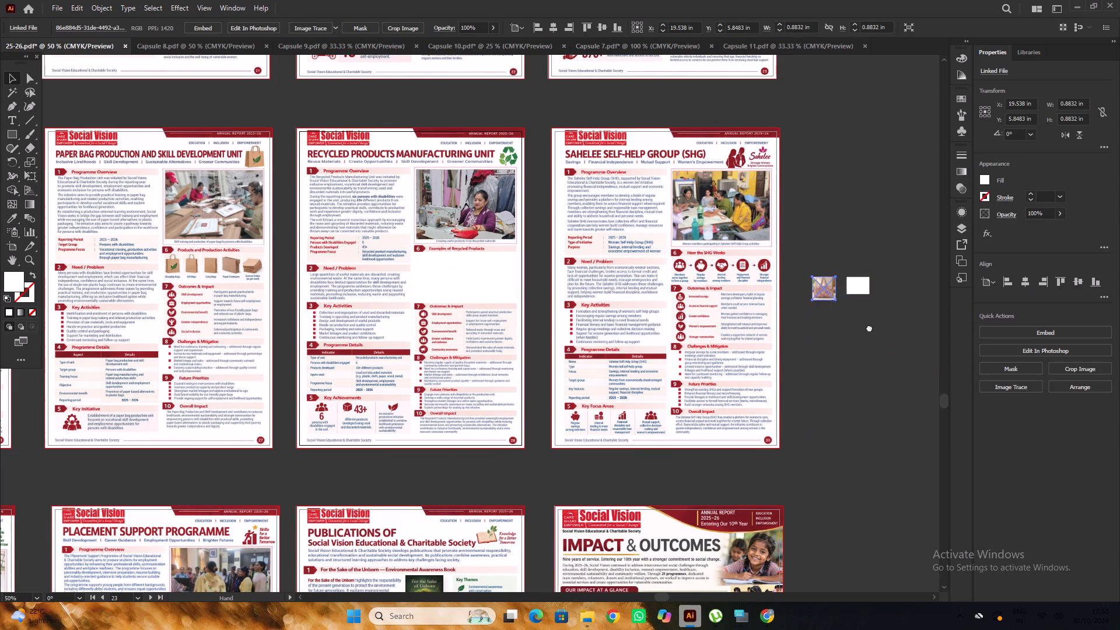
Stretch the small white rectangle beside the bag image downward into a square of about 0.84 in.
drag(869, 327, 816, 323)
click(815, 323)
click(793, 287)
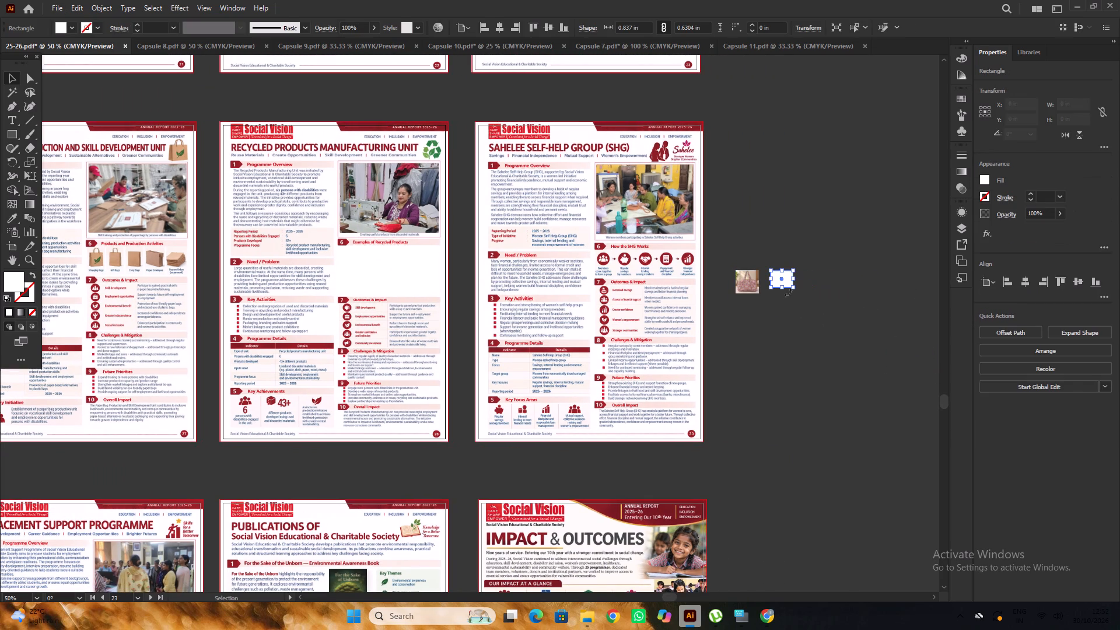
alt+scroll(780, 297, up, 2)
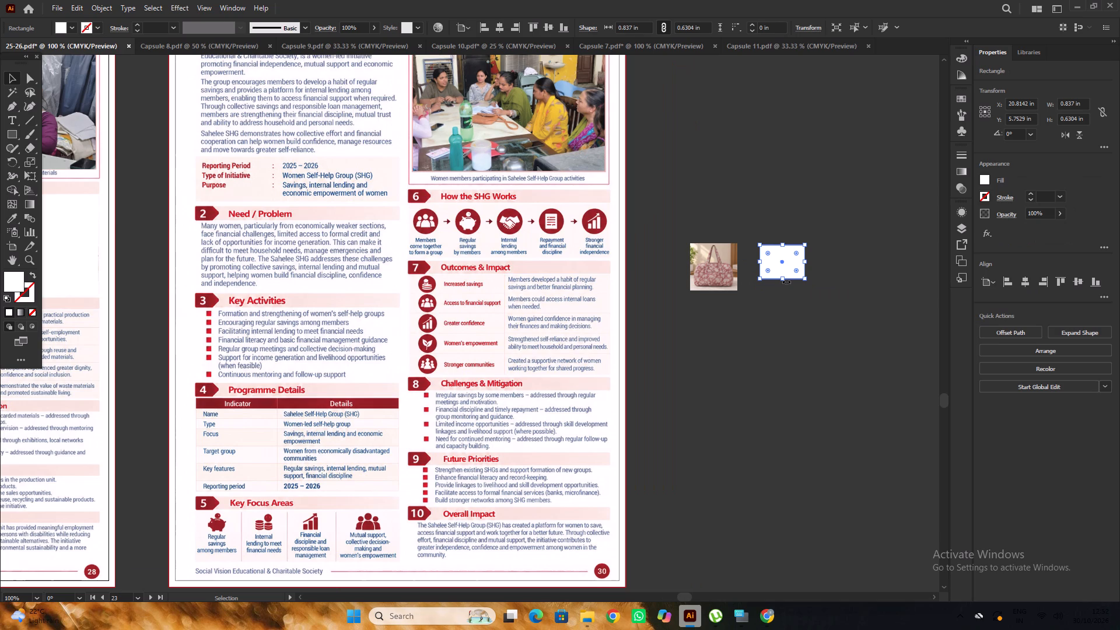
drag(785, 279, 786, 288)
click(825, 305)
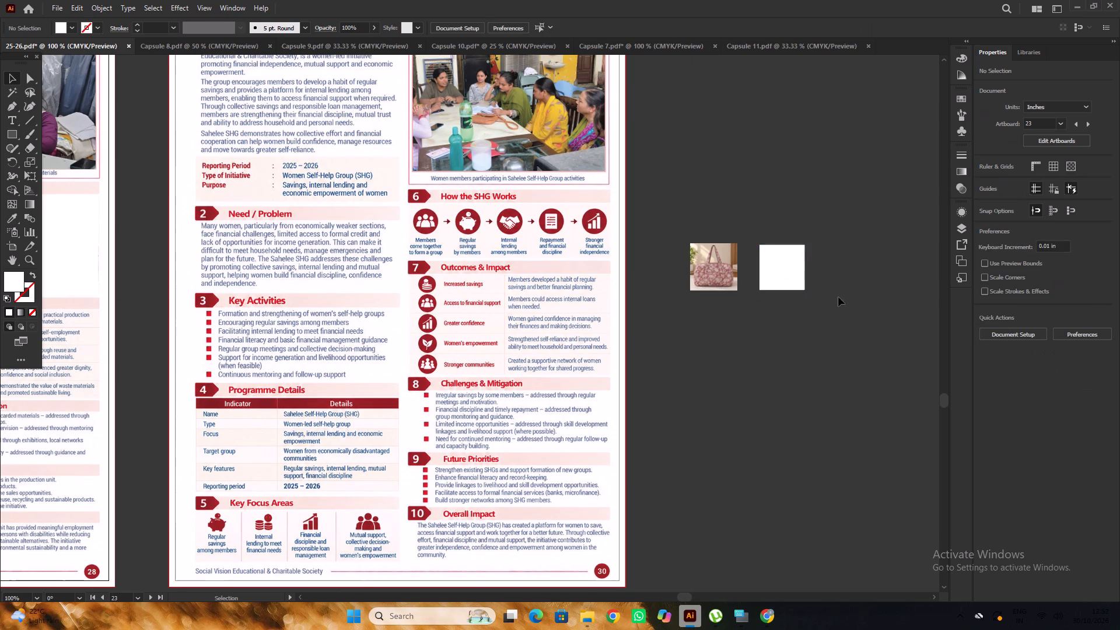
Move the white square farther away from the bag image and give it a 1 pt black stroke.
alt+scroll(838, 297, down, 1)
drag(801, 281, 881, 276)
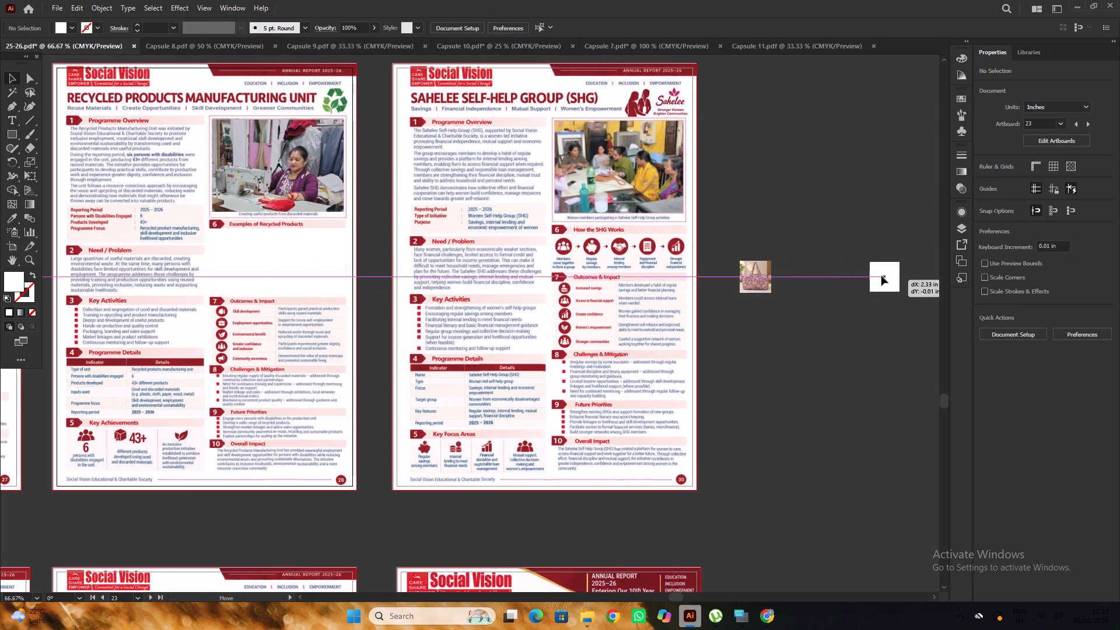
drag(881, 276, 879, 274)
click(1034, 195)
click(870, 349)
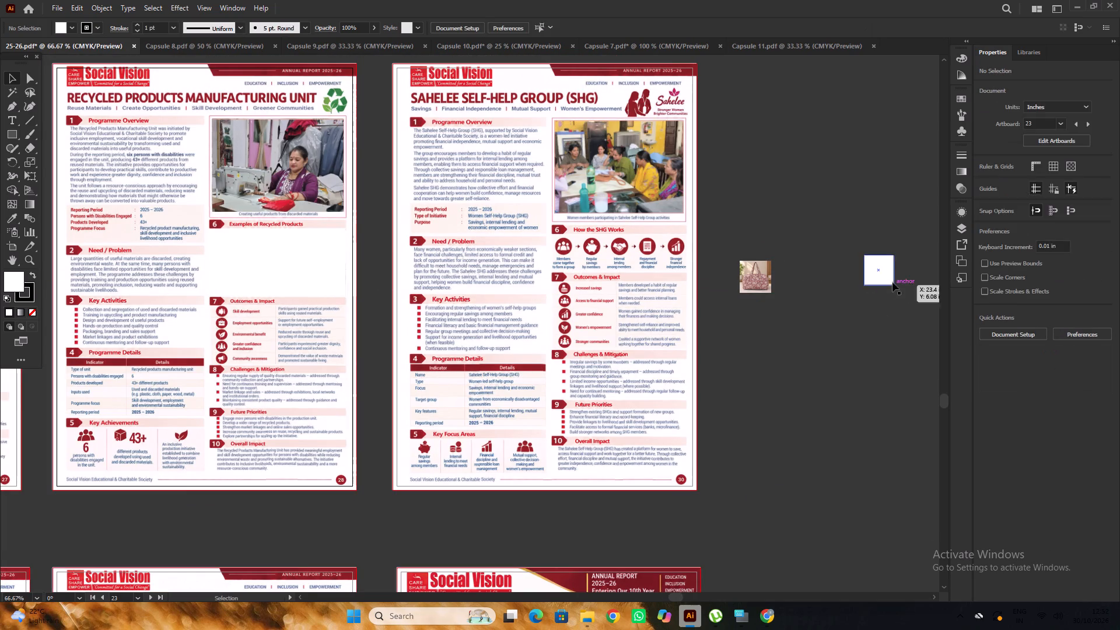
Bring the outlined square to the front and place it under the Examples of Recycled Products heading, at the section's left edge.
click(874, 267)
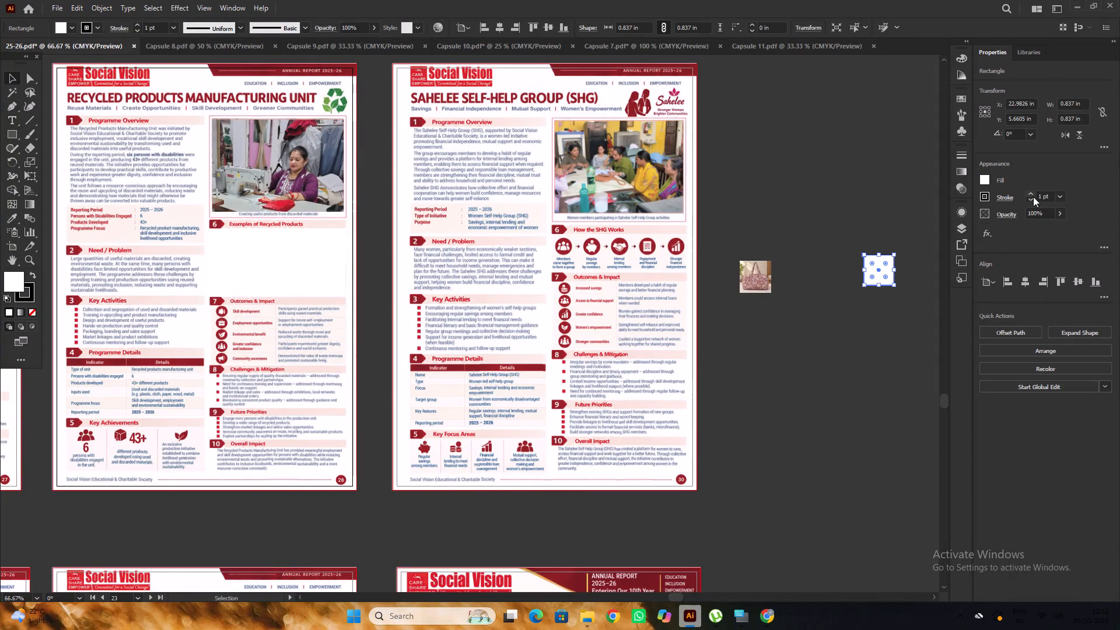
key(ctrl+shift+bracketright)
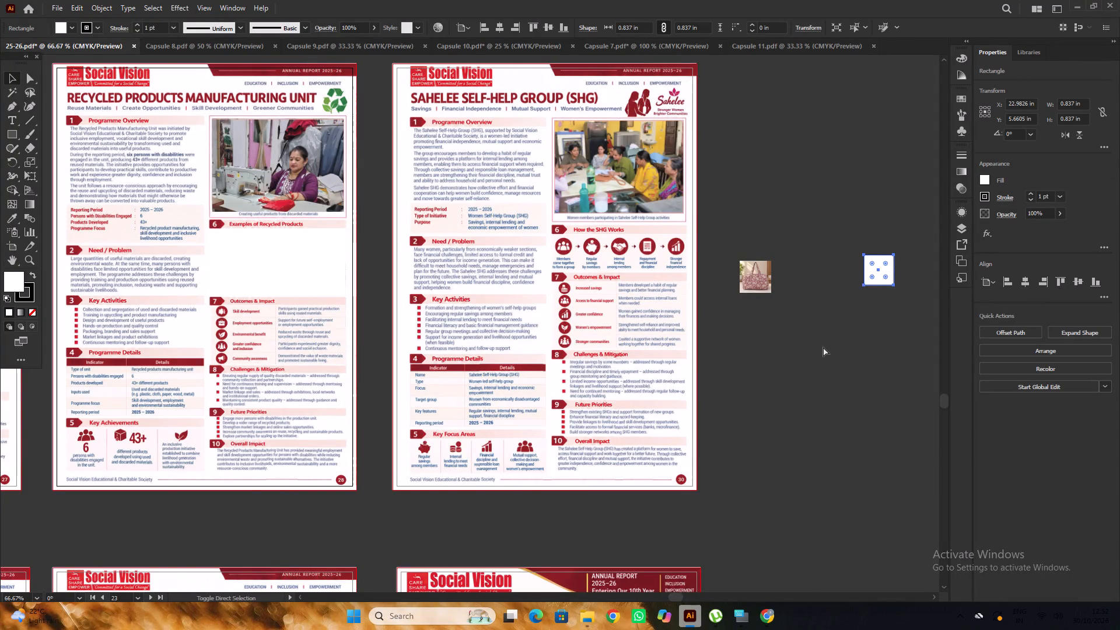
scroll(849, 362, down, 3)
click(847, 359)
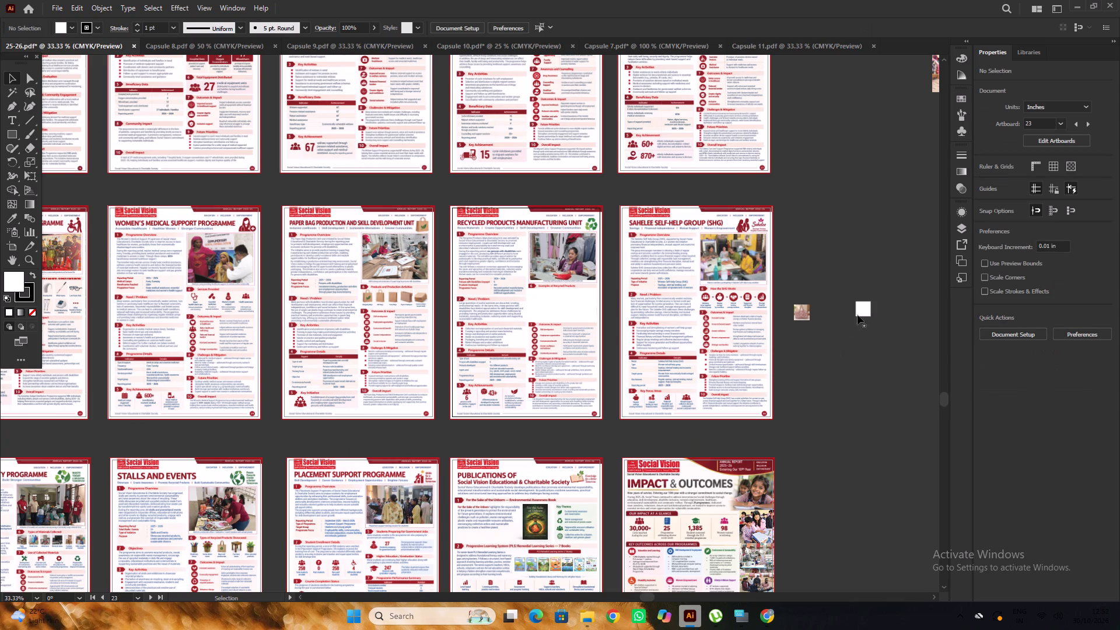
drag(864, 309, 540, 303)
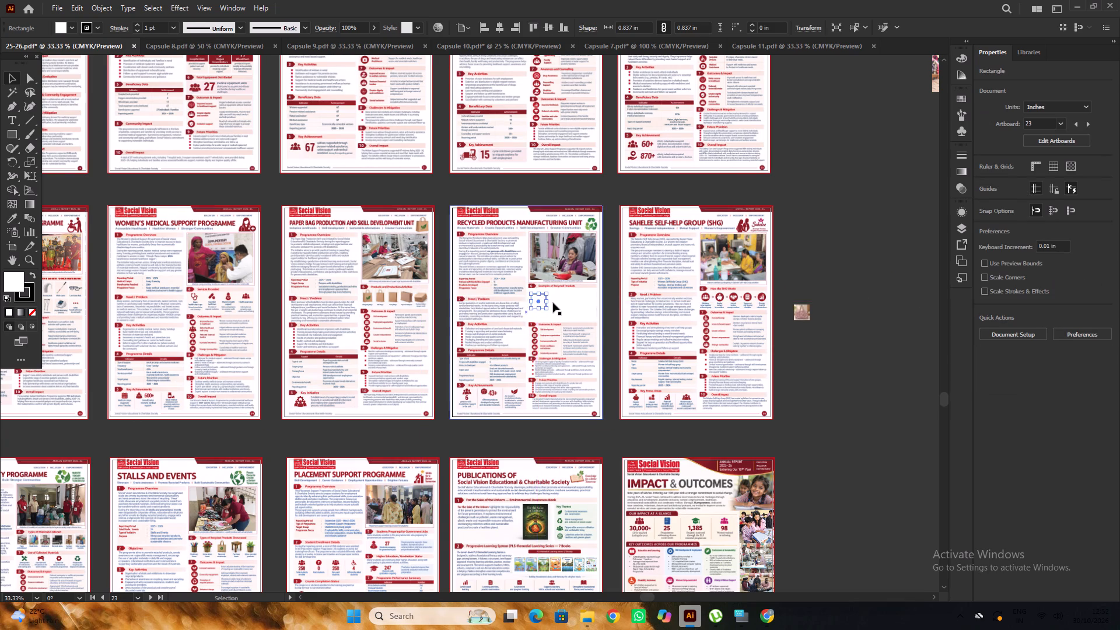
alt+scroll(553, 303, up, 5)
drag(483, 313, 468, 289)
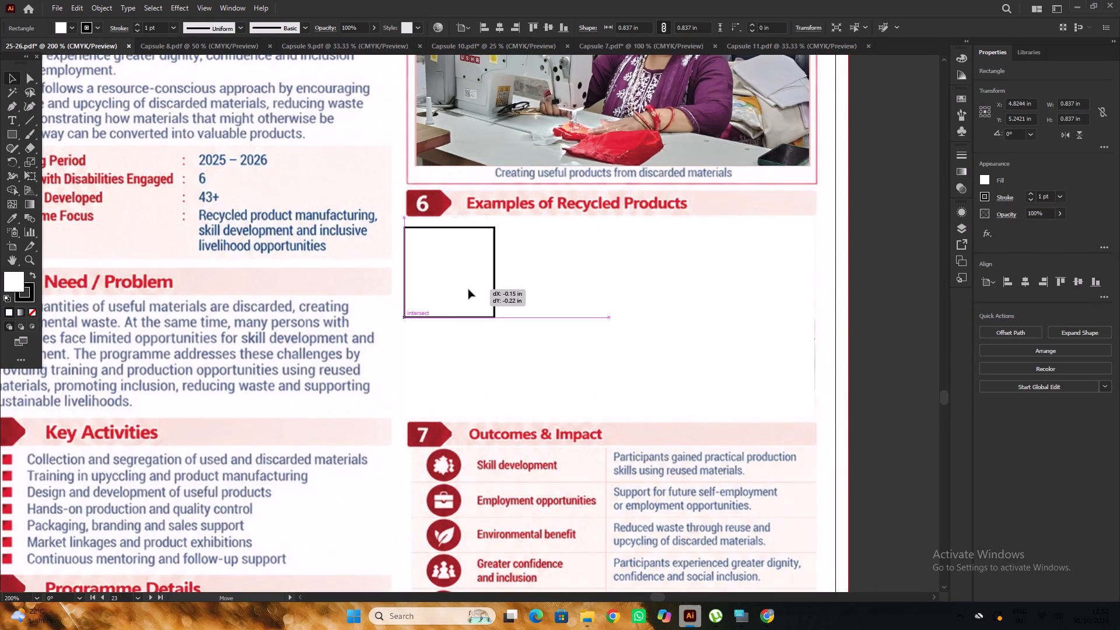
drag(468, 289, 471, 286)
Shrink the outlined frame to about 0.56 in wide and 0.50 in high, keeping its top-left corner in place.
shift+drag(500, 314, 499, 296)
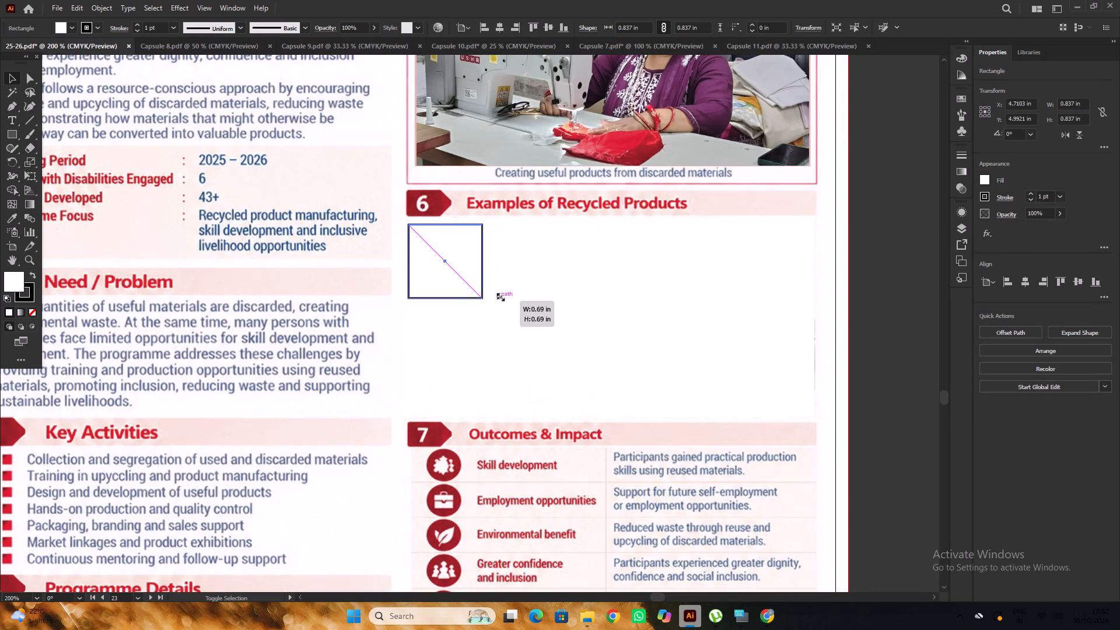
shift+drag(499, 296, 499, 286)
drag(472, 256, 478, 256)
alt+scroll(479, 285, up, 3)
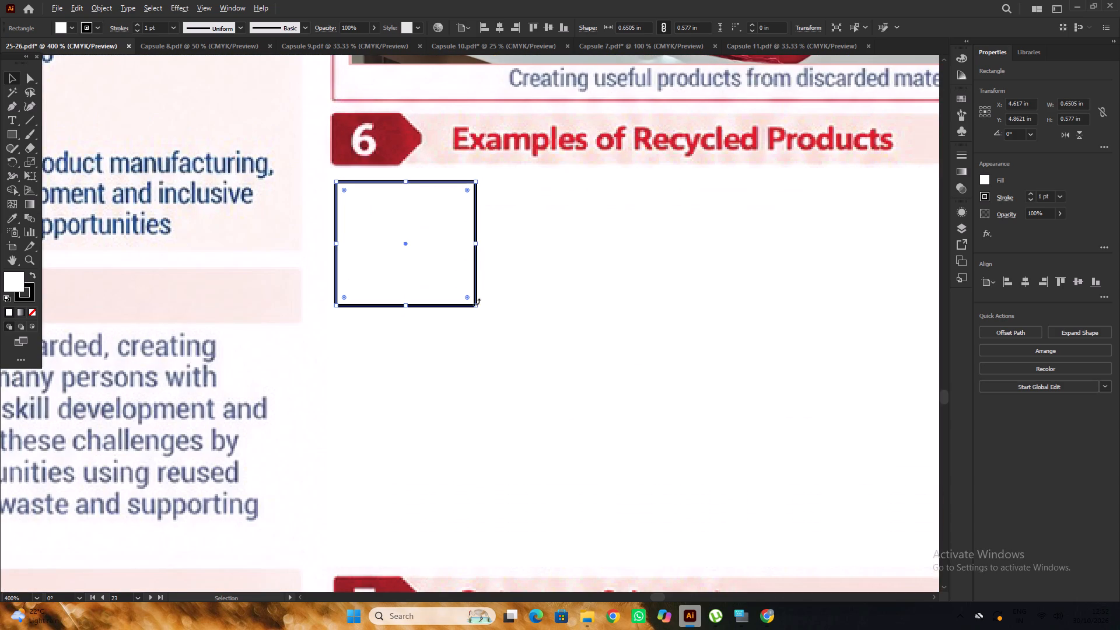
alt+shift+click(477, 302)
alt+shift+drag(478, 309, 477, 297)
alt+scroll(436, 266, down, 1)
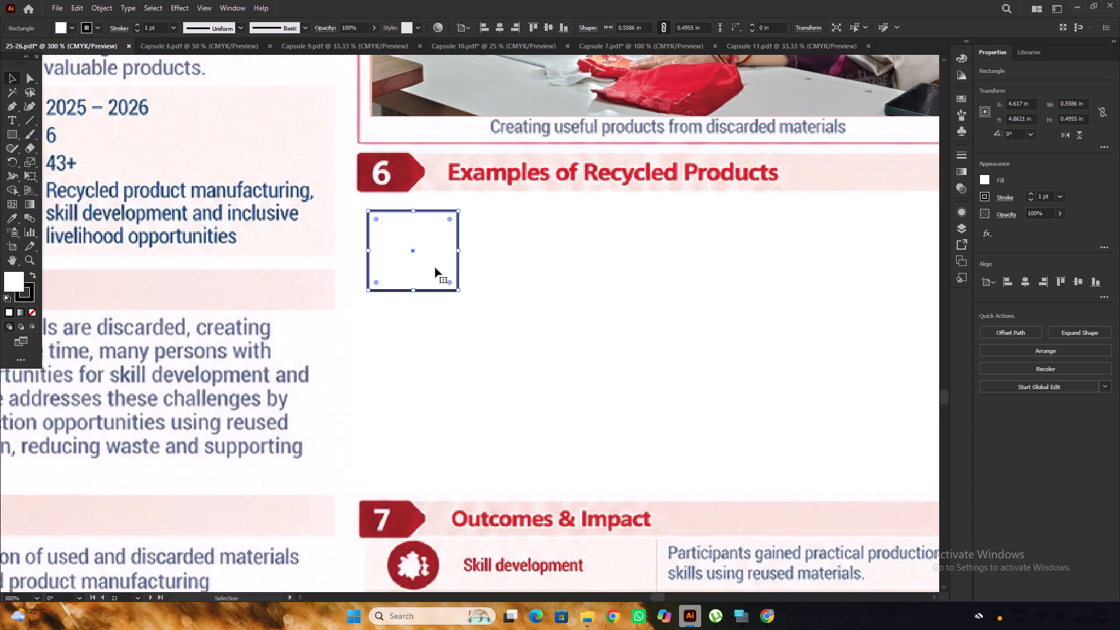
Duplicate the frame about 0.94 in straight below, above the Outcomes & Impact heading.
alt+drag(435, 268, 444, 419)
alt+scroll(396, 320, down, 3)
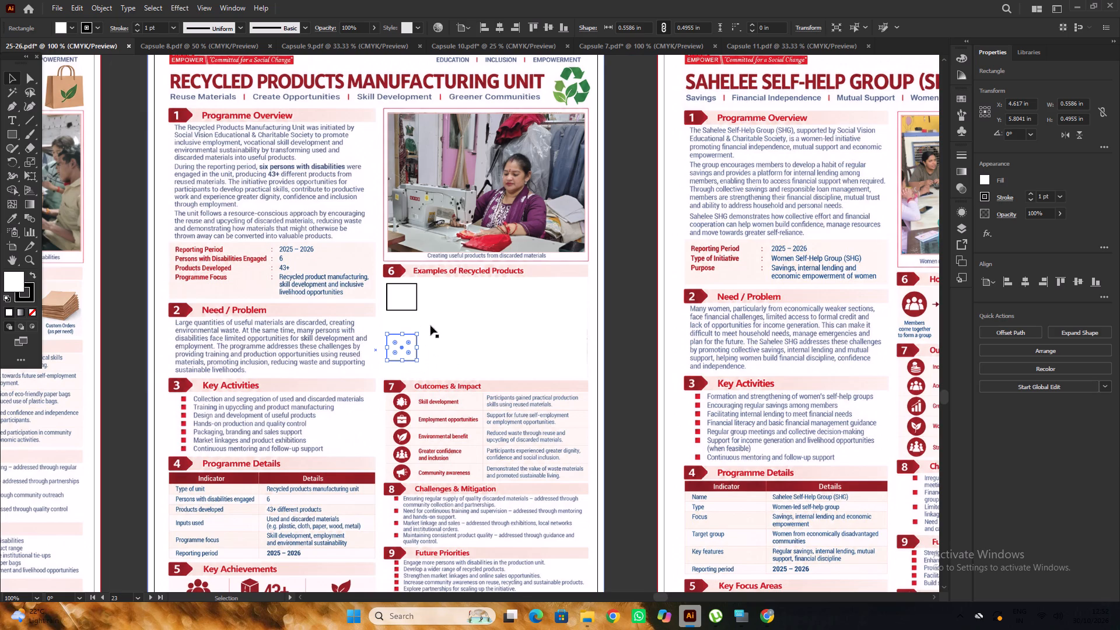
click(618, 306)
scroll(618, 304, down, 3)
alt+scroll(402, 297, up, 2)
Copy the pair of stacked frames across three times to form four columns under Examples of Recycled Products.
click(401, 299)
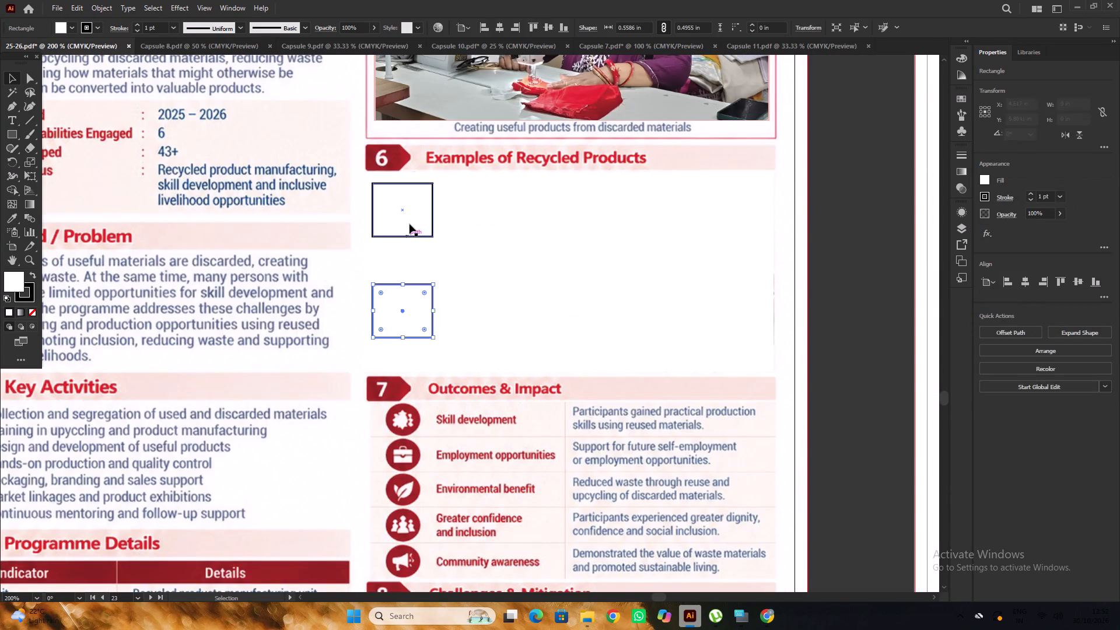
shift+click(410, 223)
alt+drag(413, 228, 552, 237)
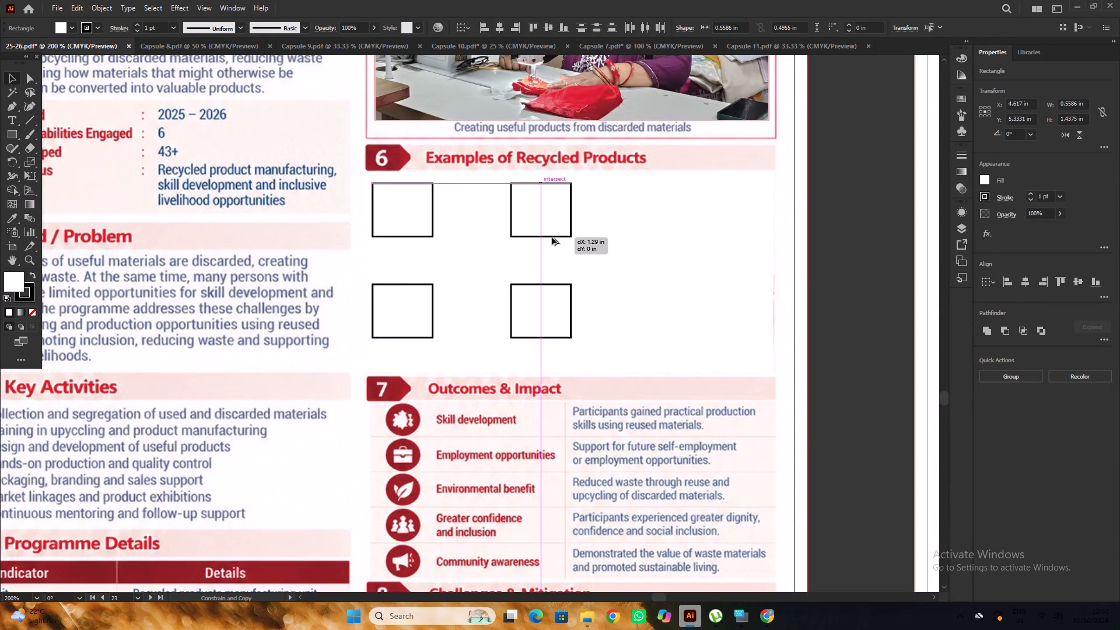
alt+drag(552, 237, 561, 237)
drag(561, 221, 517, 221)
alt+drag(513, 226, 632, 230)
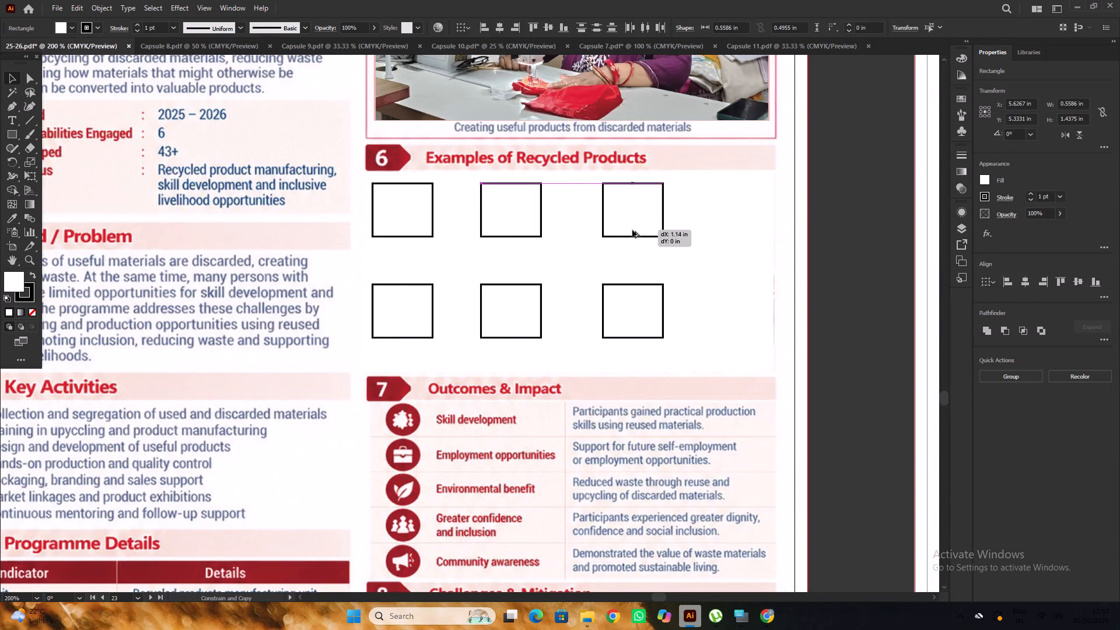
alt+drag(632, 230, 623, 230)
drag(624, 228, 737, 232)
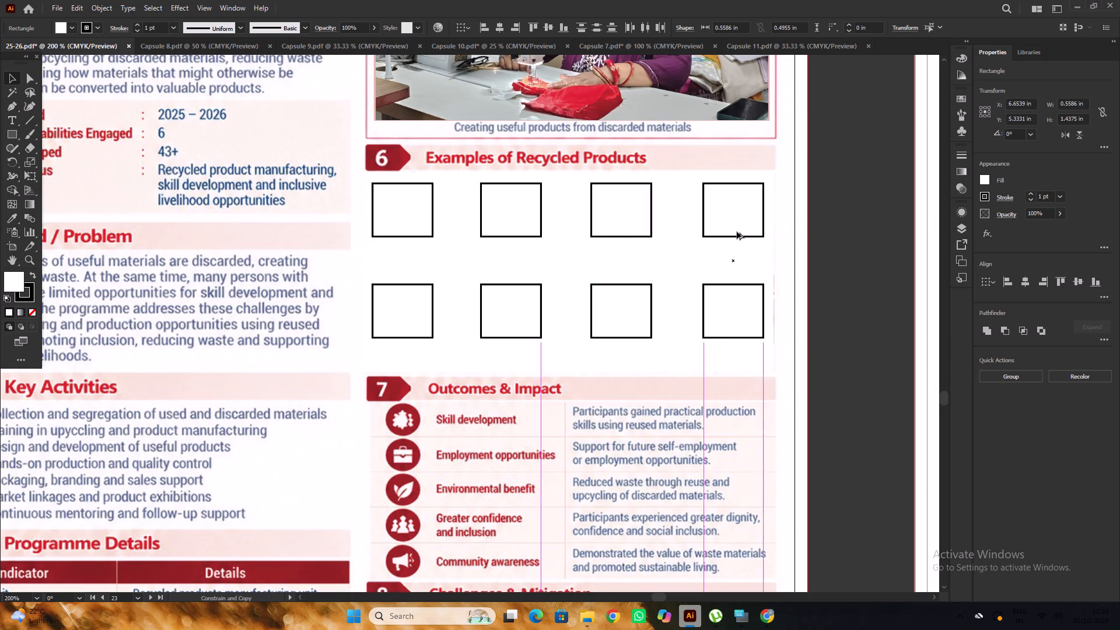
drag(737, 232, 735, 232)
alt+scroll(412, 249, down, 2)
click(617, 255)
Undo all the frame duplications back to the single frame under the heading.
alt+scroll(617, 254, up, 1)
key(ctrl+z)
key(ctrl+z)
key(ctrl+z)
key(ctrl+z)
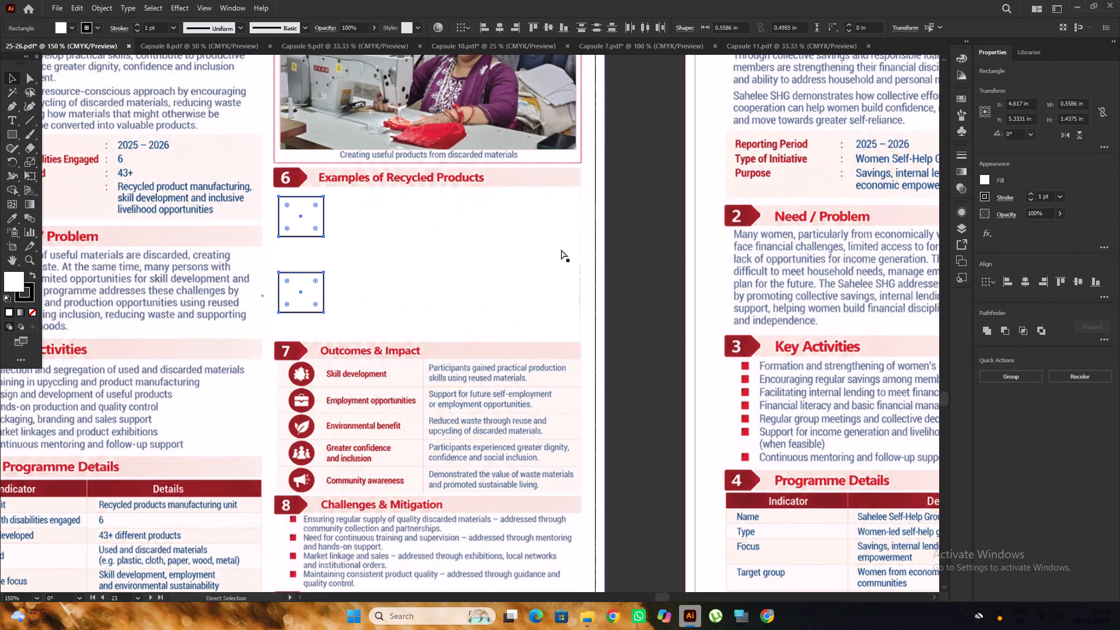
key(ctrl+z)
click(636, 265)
Enlarge the remaining frame to about 0.79 in wide and 0.56 in high.
alt+scroll(317, 229, up, 1)
click(313, 216)
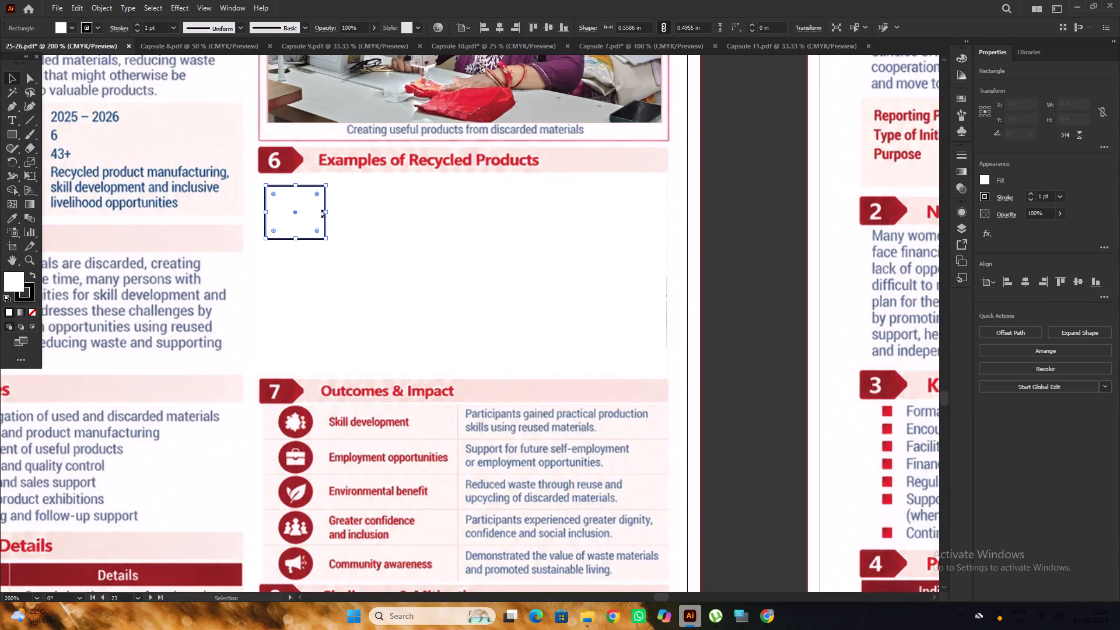
drag(325, 213, 350, 214)
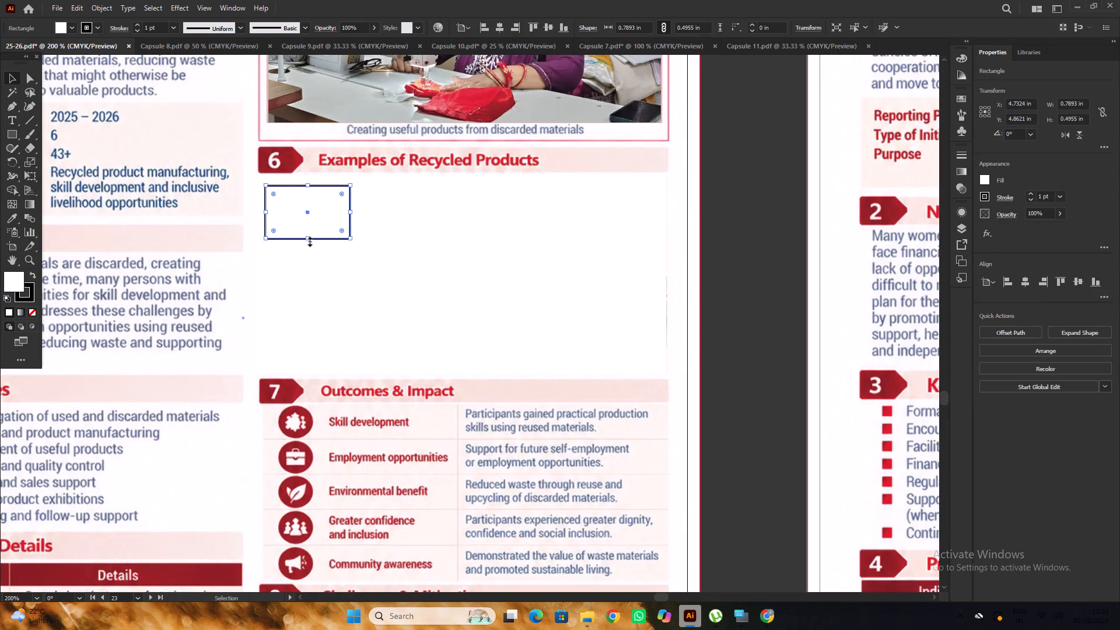
drag(309, 240, 310, 246)
Duplicate the frame about 0.87 in below and copy the pair across three times, forming a two-row, four-column grid spanning the section's width.
drag(323, 230, 318, 321)
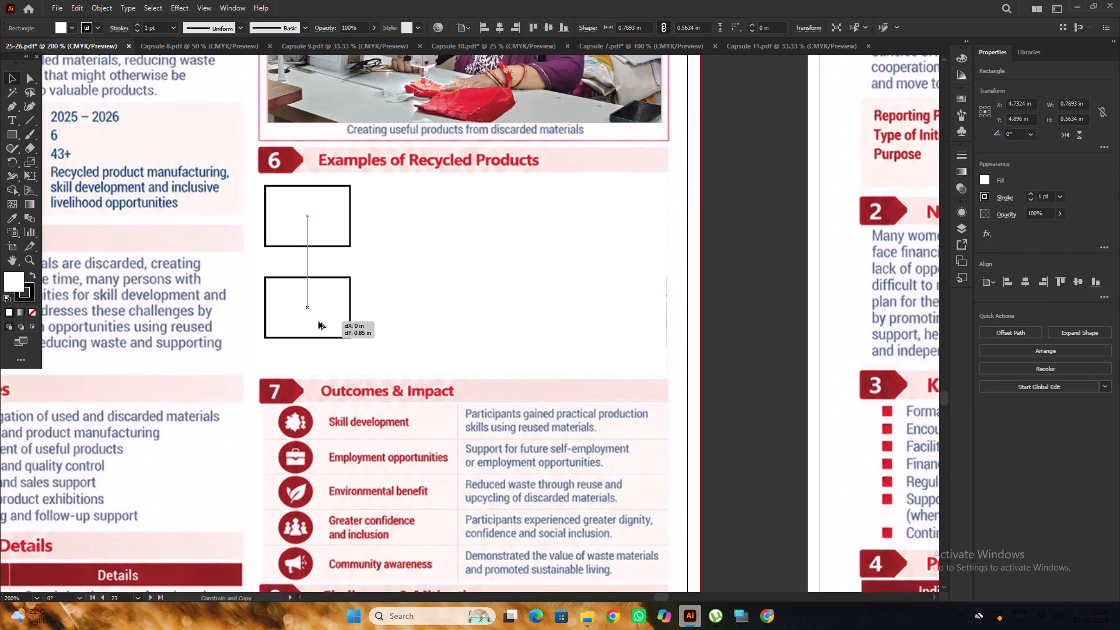
drag(318, 321, 321, 323)
shift+click(321, 240)
drag(320, 247, 430, 258)
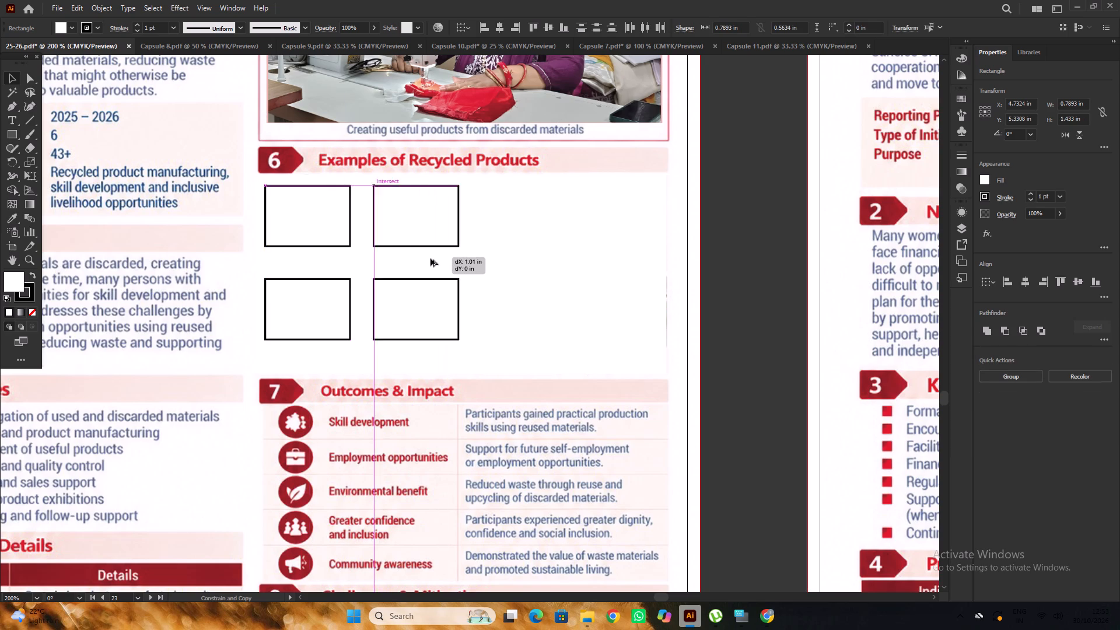
drag(430, 258, 436, 260)
drag(439, 248, 532, 249)
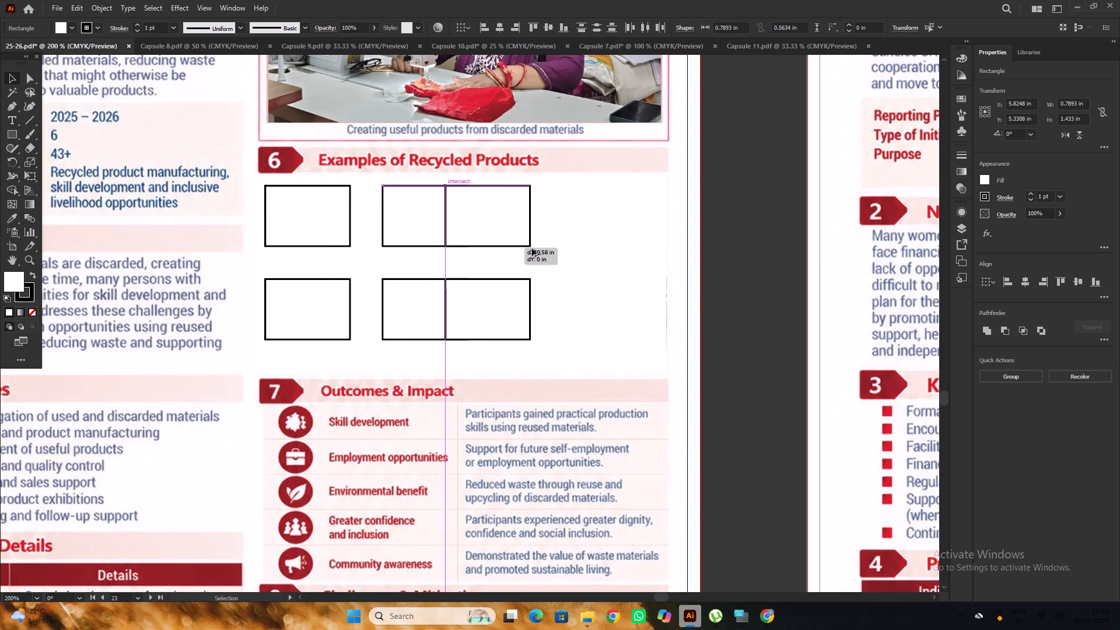
drag(532, 249, 539, 250)
drag(544, 244, 640, 250)
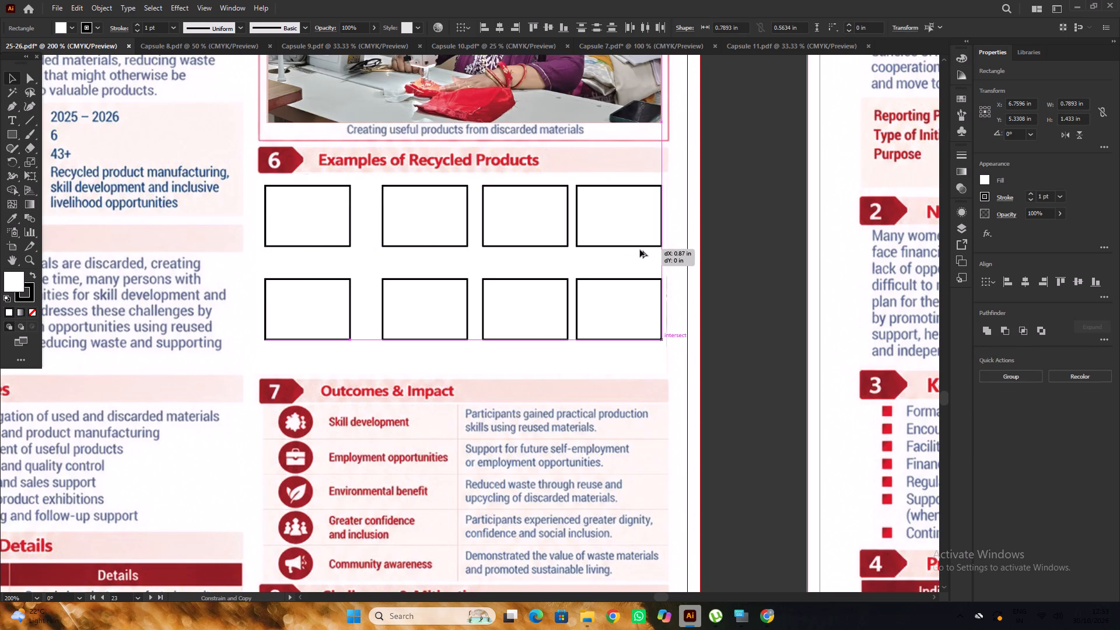
drag(640, 250, 641, 251)
alt+scroll(526, 256, down, 1)
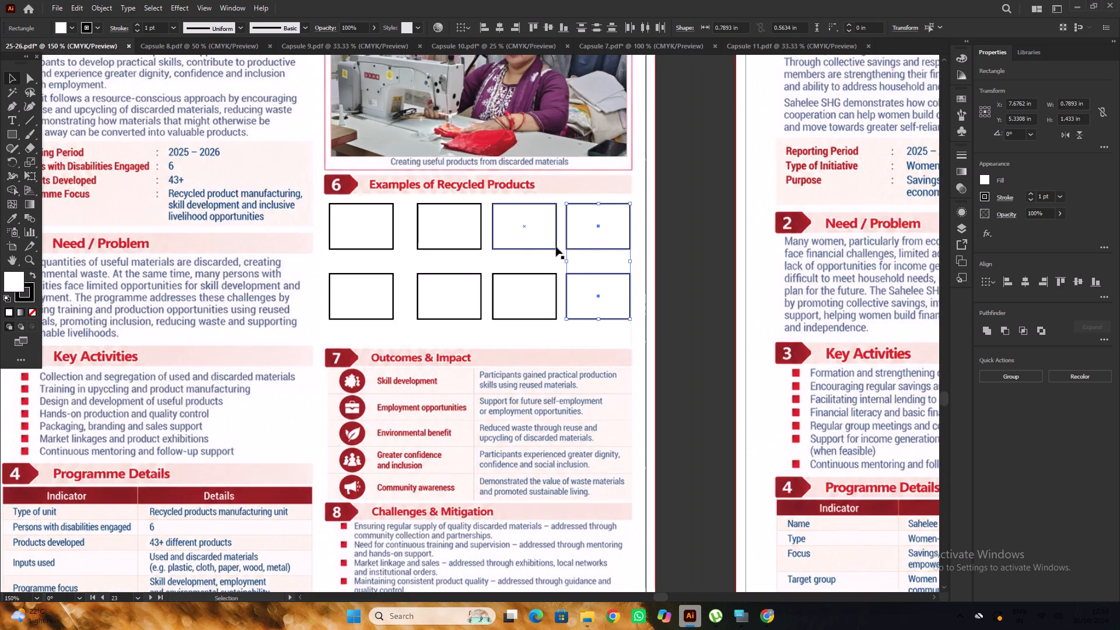
click(680, 246)
Set the stroke of the second, third and fourth frames in the top row to 0.5 pt.
scroll(680, 246, up, 1)
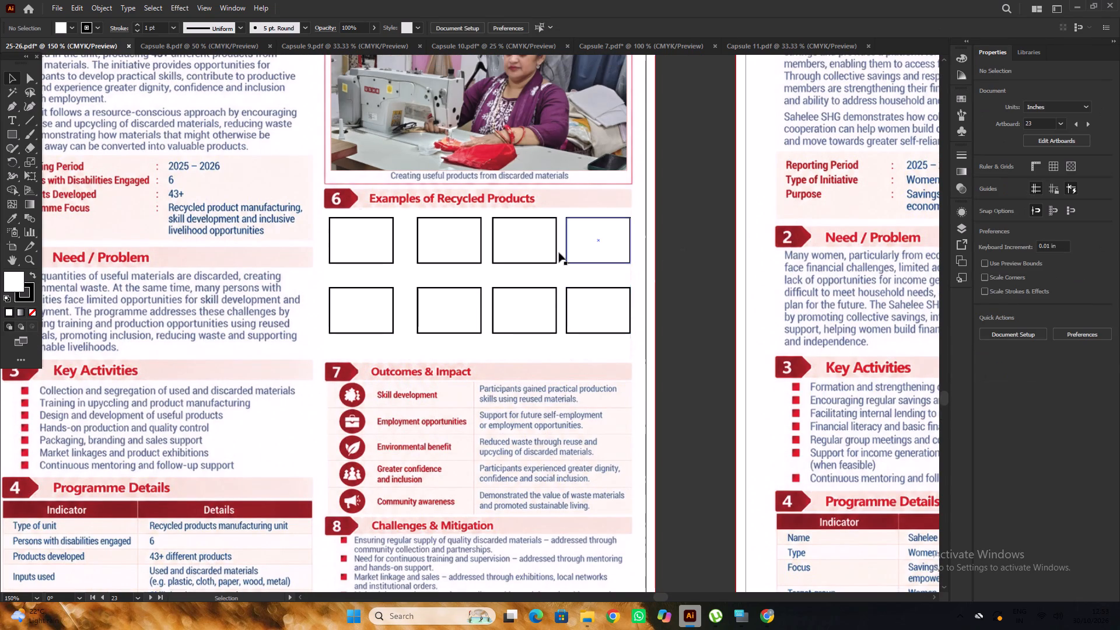
alt+scroll(527, 252, up, 2)
click(426, 250)
alt+scroll(430, 246, down, 1)
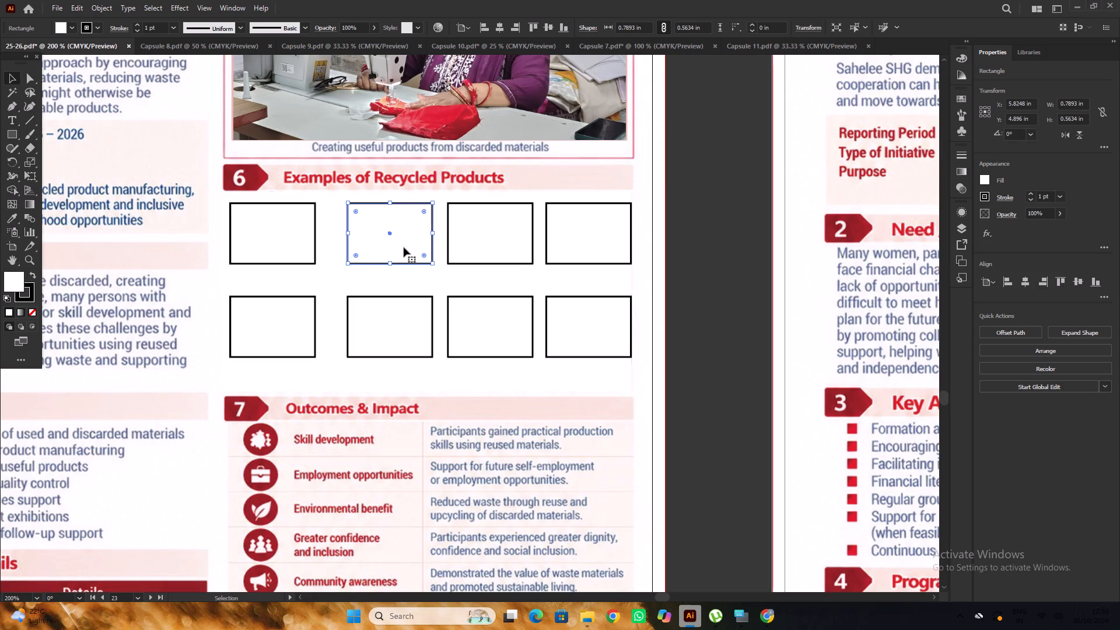
click(312, 250)
shift+click(545, 250)
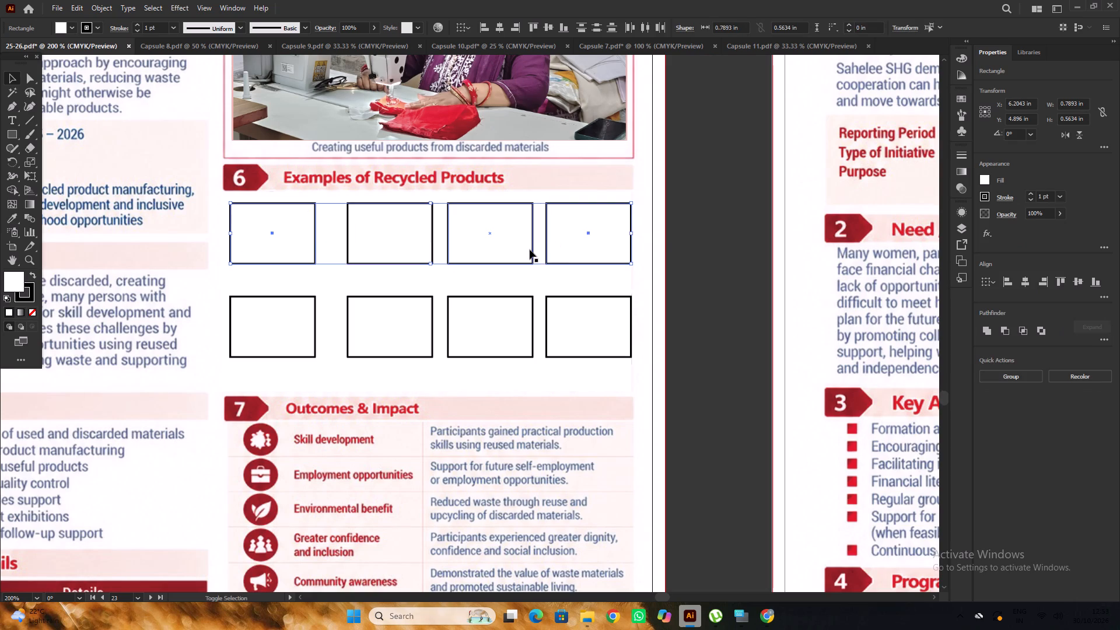
shift+click(533, 250)
shift+click(433, 247)
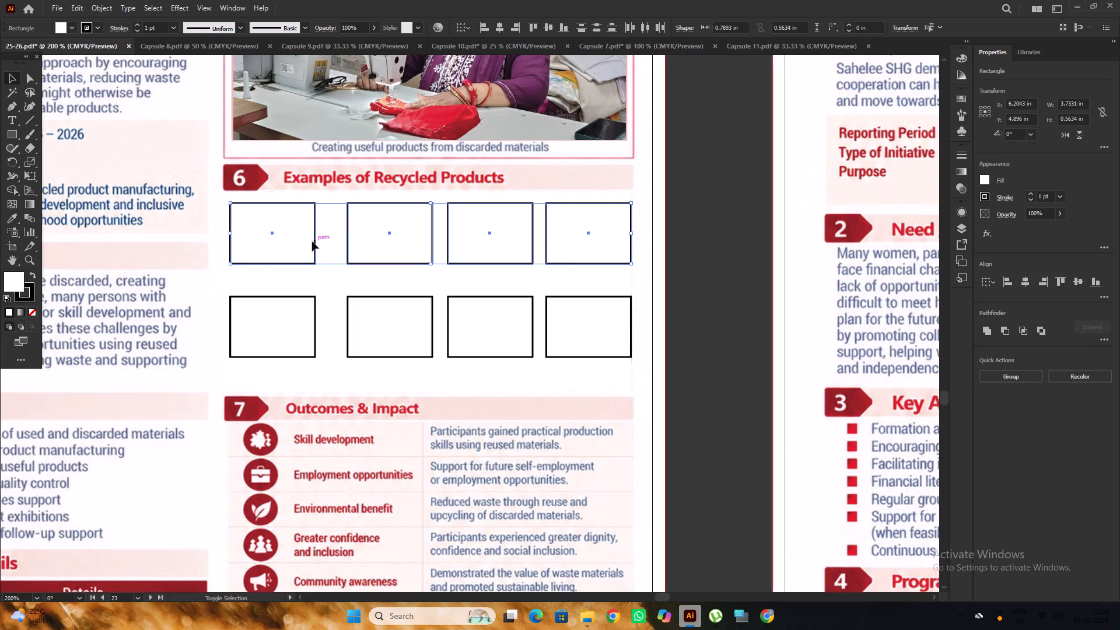
shift+click(314, 242)
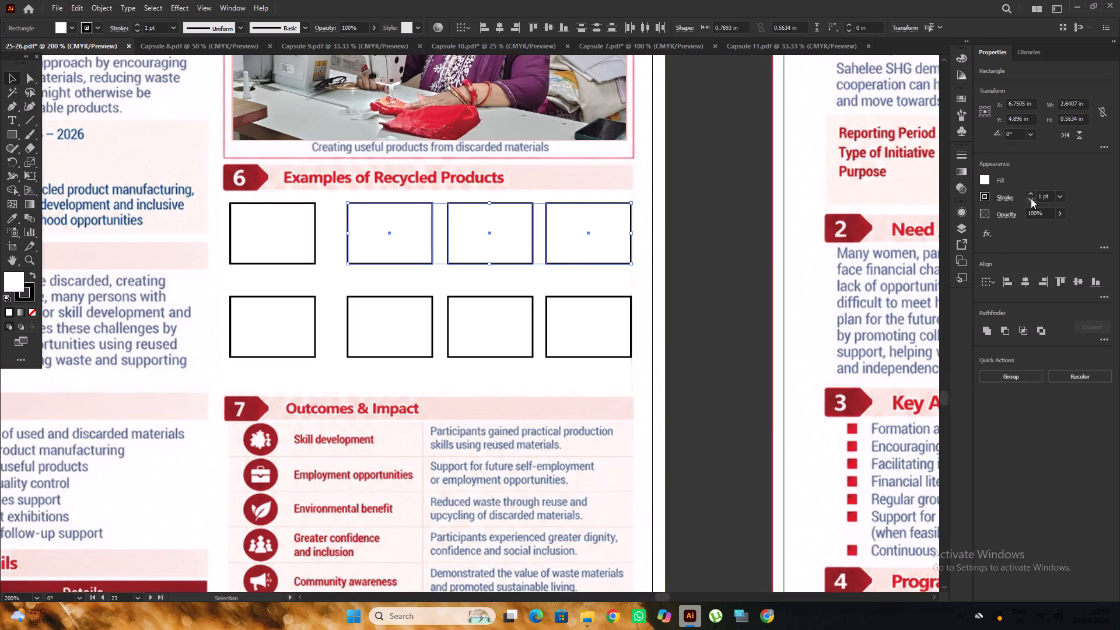
double_click(1031, 198)
click(716, 267)
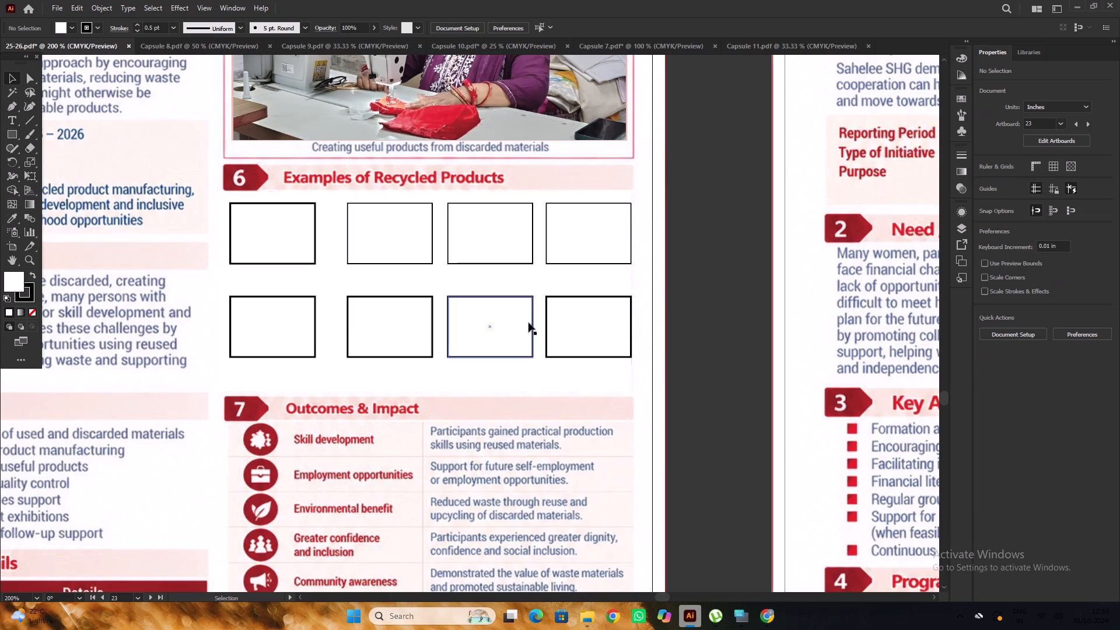
Set the stroke of all four bottom-row frames to 0.5 pt.
click(547, 319)
shift+click(533, 323)
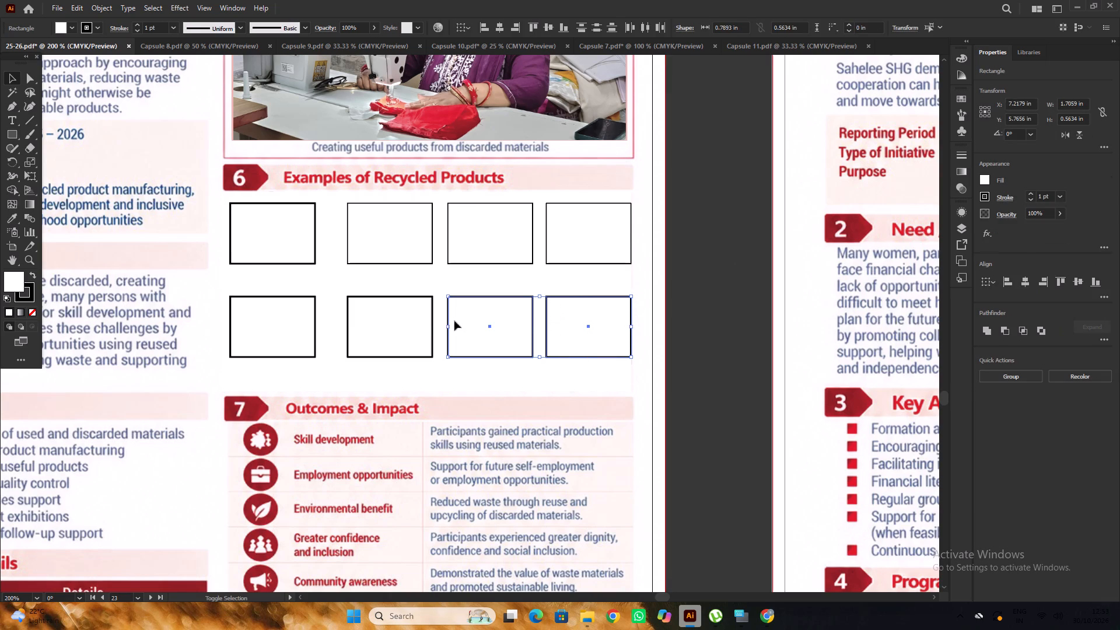
shift+click(433, 320)
shift+click(314, 317)
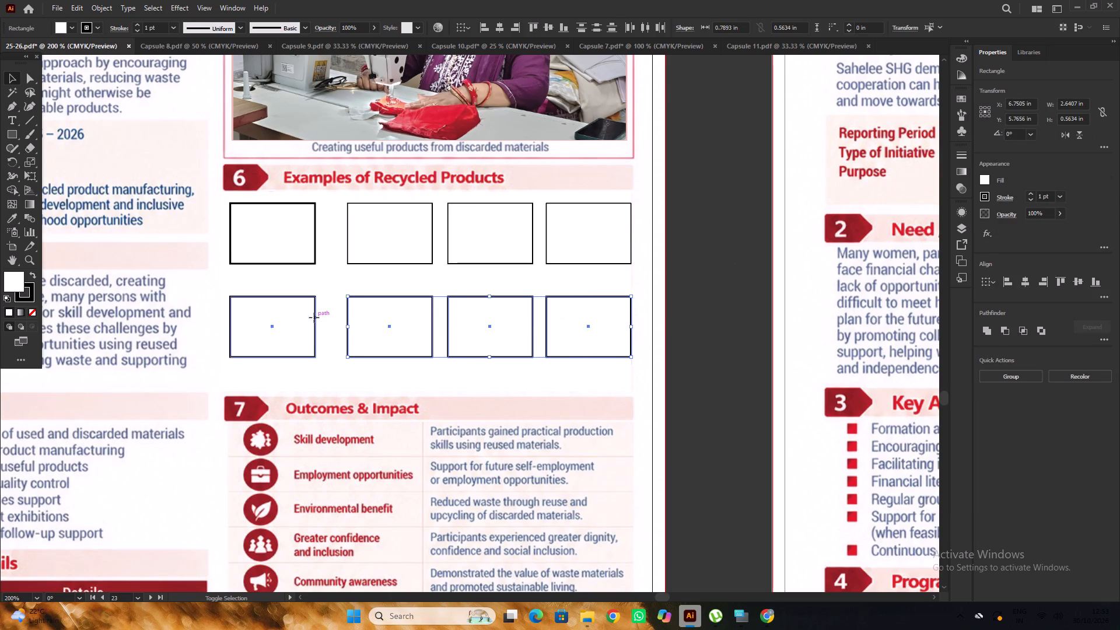
click(1029, 200)
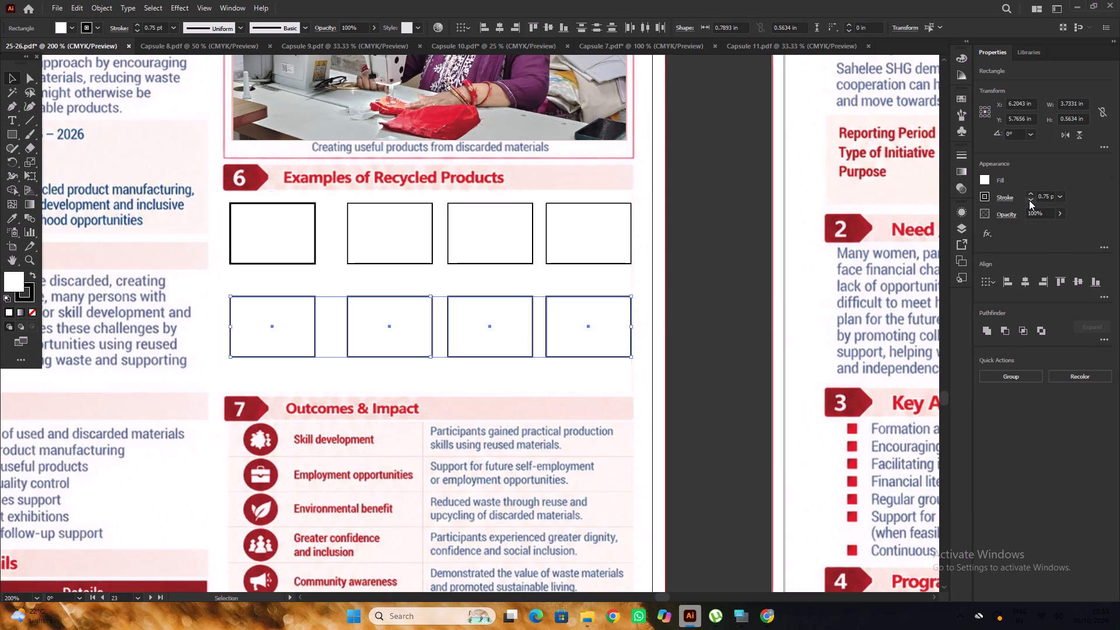
click(1029, 200)
double_click(717, 298)
Lock the full-page background rectangle of the Recycled Products Manufacturing Unit page.
alt+scroll(650, 289, up, 2)
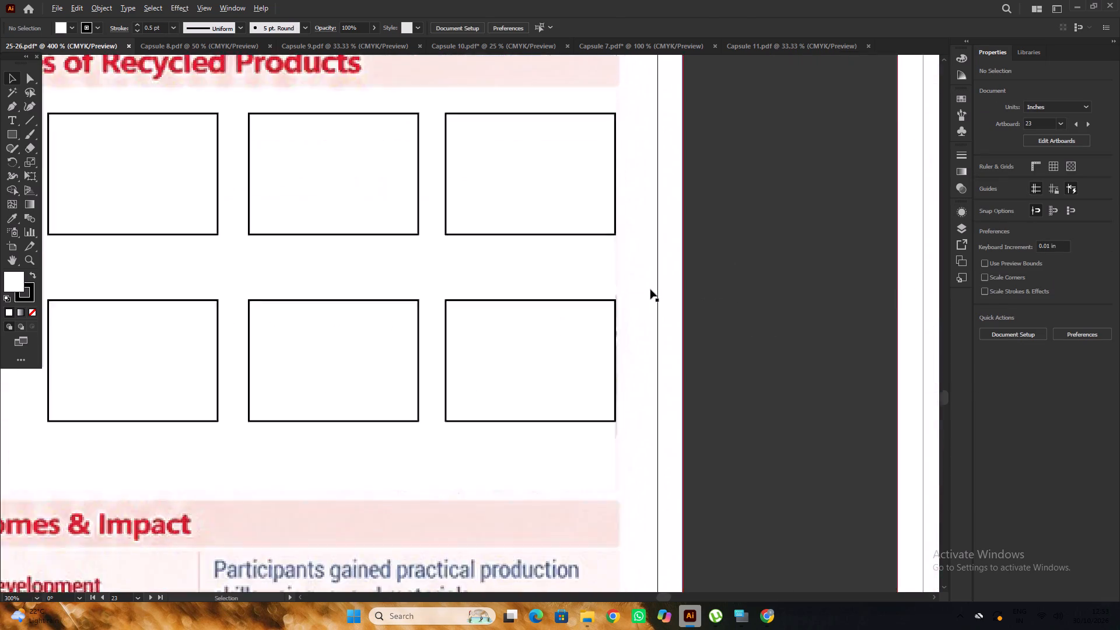
scroll(650, 289, down, 3)
click(578, 401)
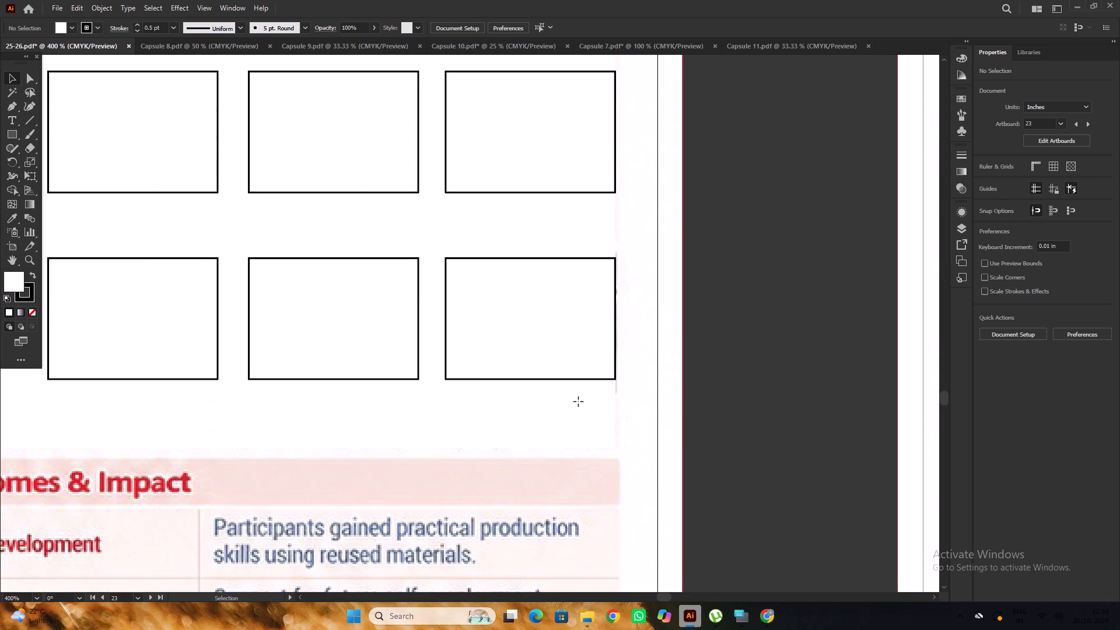
click(727, 303)
alt+scroll(706, 299, down, 3)
click(675, 318)
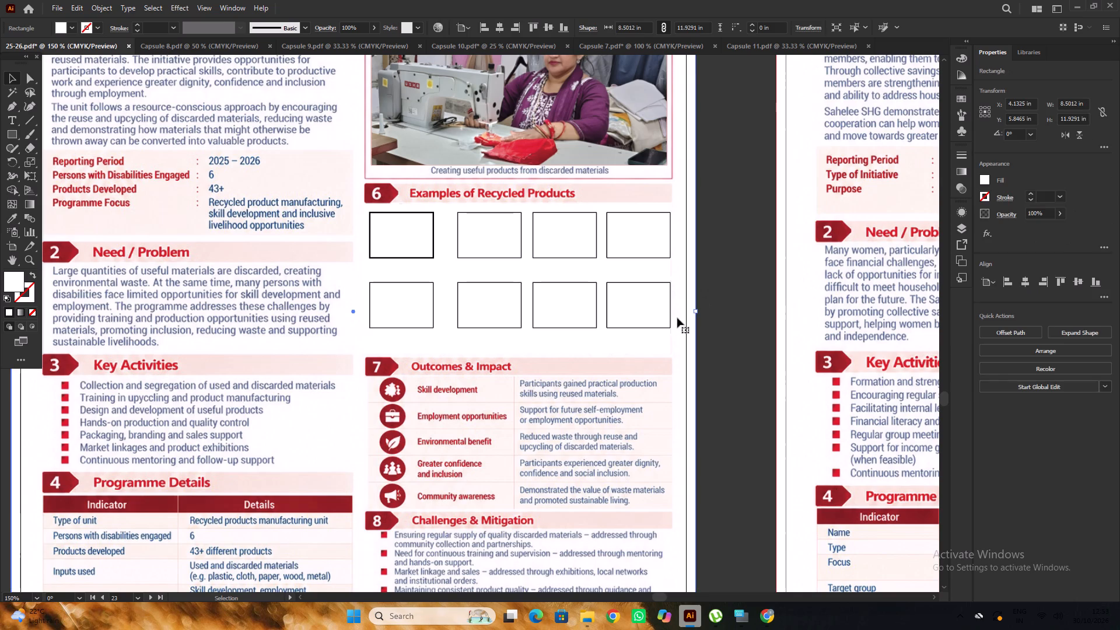
click(721, 309)
click(690, 315)
alt+scroll(689, 315, down, 2)
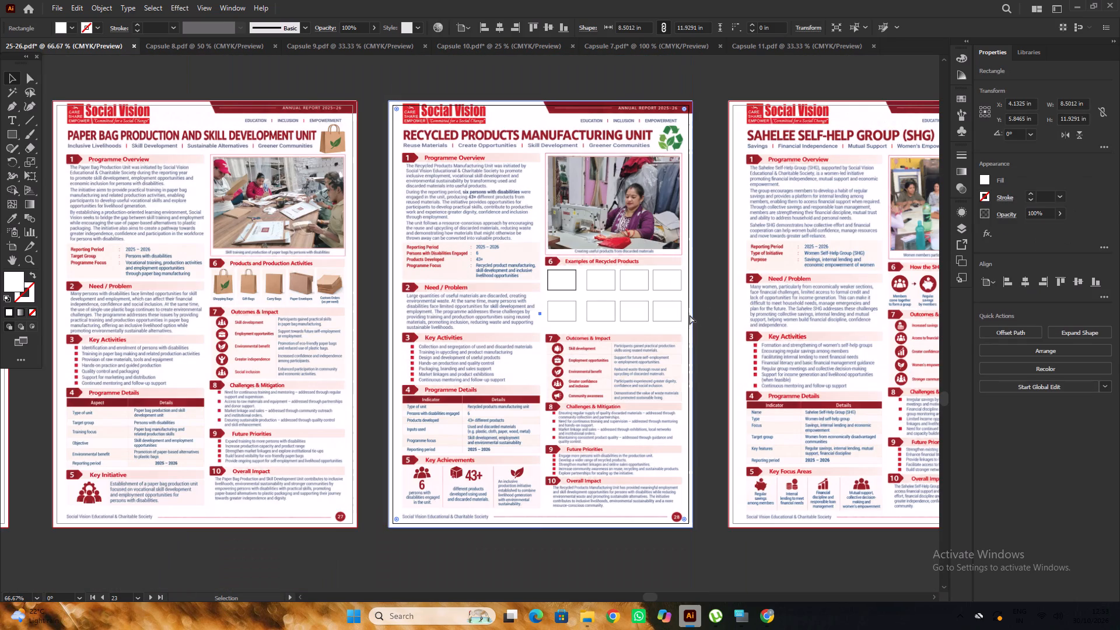
key(ctrl+2)
Unlock the white rectangle behind the frame grid, extend its right edge slightly past the frames, and lock it again.
alt+scroll(698, 304, up, 5)
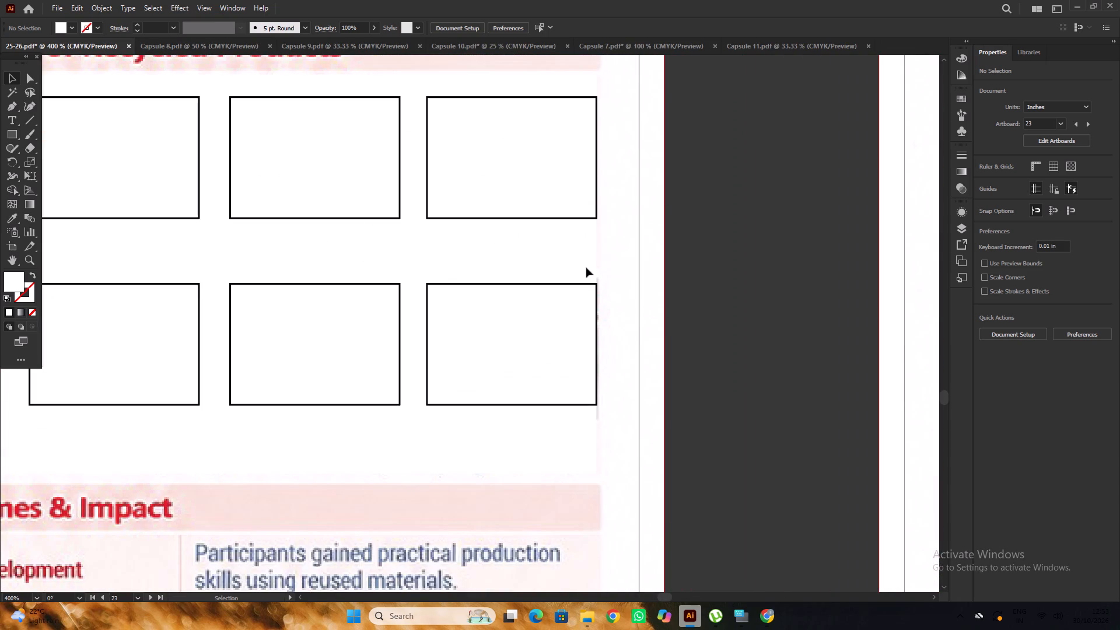
click(586, 265)
right_click(586, 265)
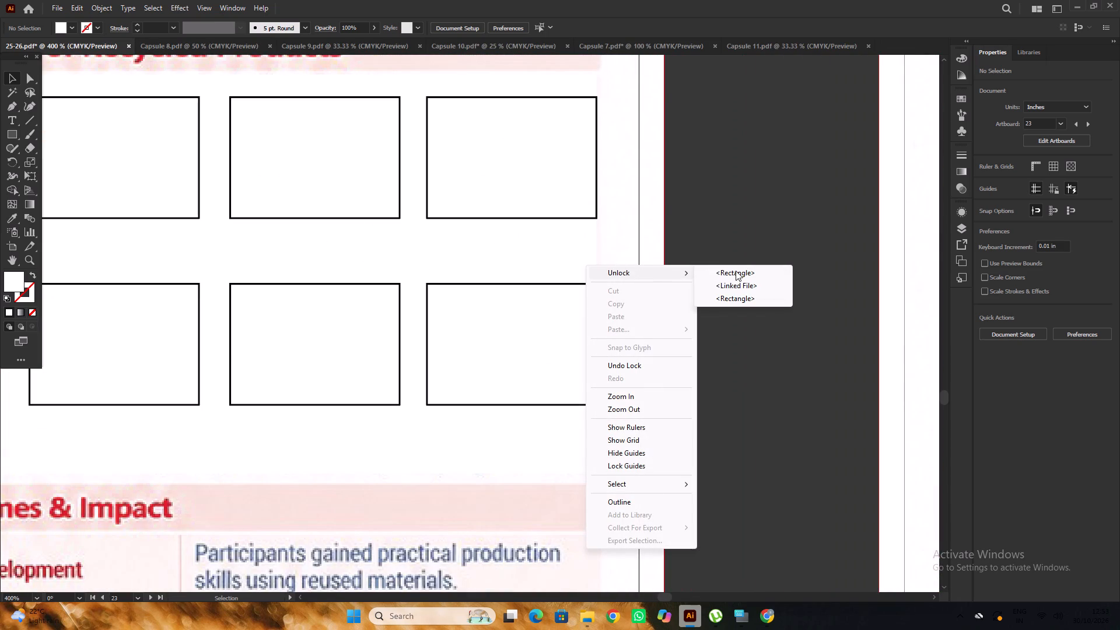
click(736, 271)
alt+scroll(611, 288, up, 2)
drag(587, 264, 590, 264)
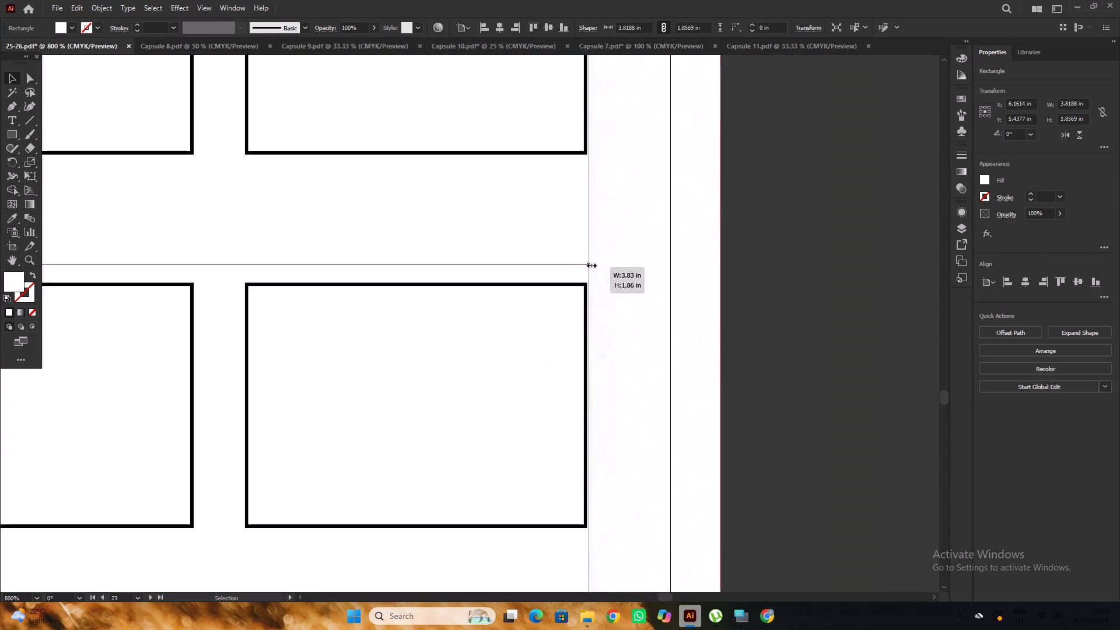
drag(590, 264, 597, 264)
alt+scroll(597, 264, down, 4)
click(672, 266)
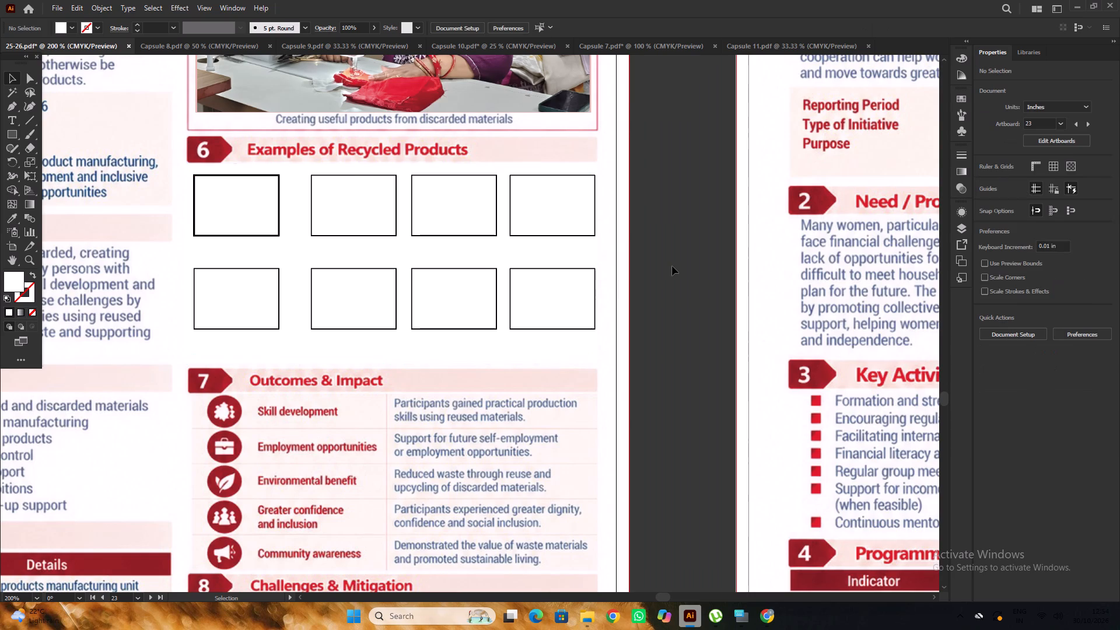
alt+scroll(672, 266, down, 1)
click(610, 254)
key(ctrl+2)
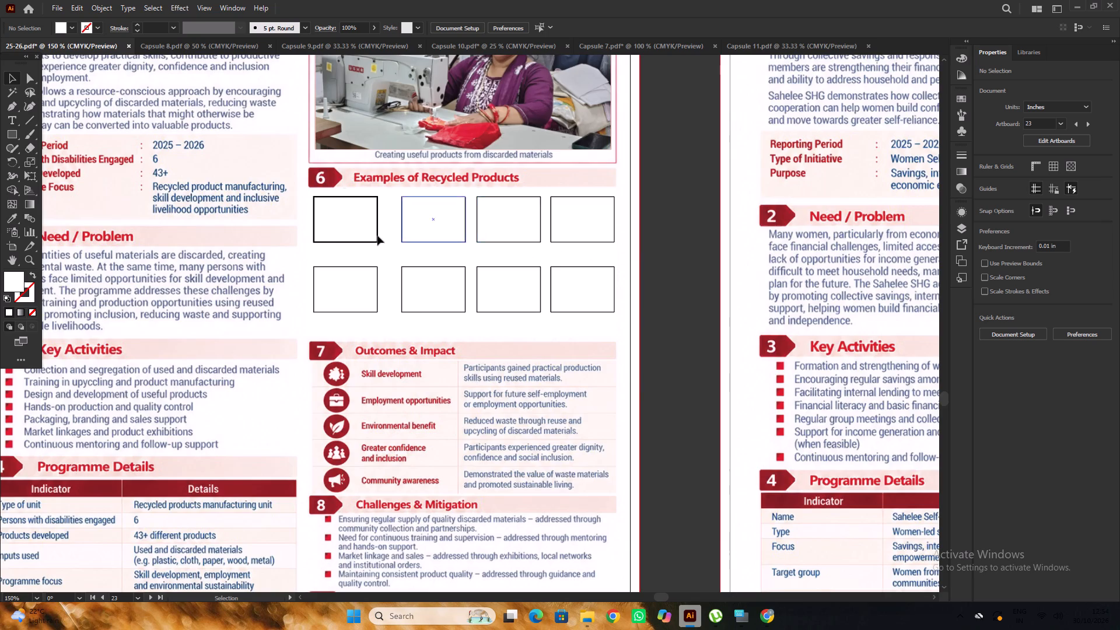
Set the stroke of the first frame in the top row to 0.5 pt.
alt+scroll(327, 237, down, 3)
alt+scroll(329, 233, up, 3)
click(337, 225)
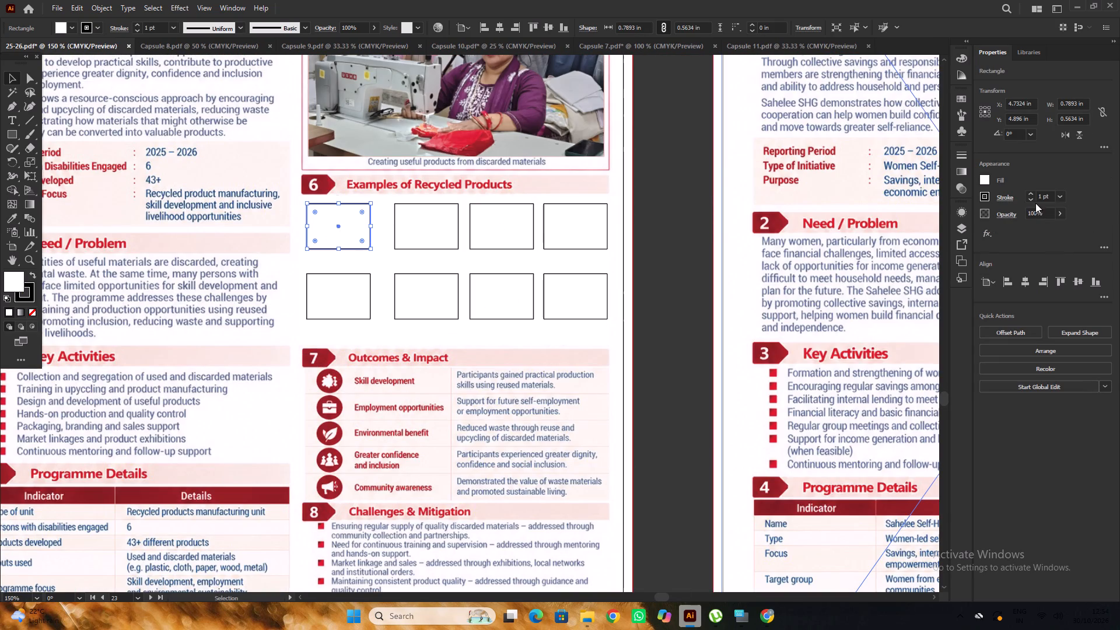
double_click(1031, 199)
click(710, 257)
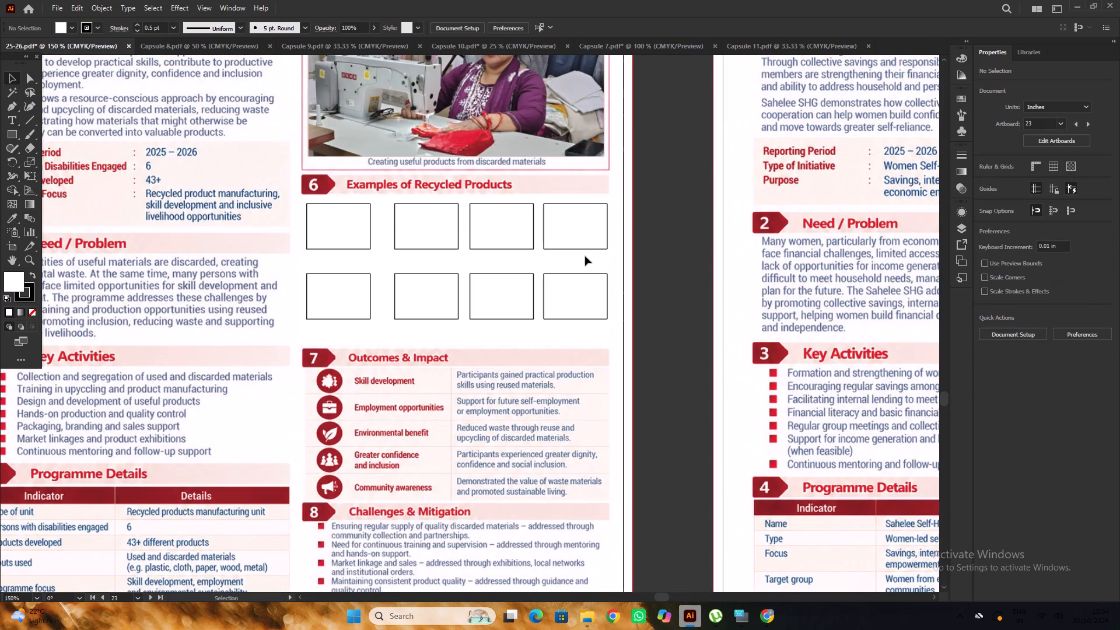
Move the first top-row frame out beside the Sahelee page and overlay it on the floral bag image.
alt+scroll(244, 173, down, 2)
drag(281, 198, 787, 299)
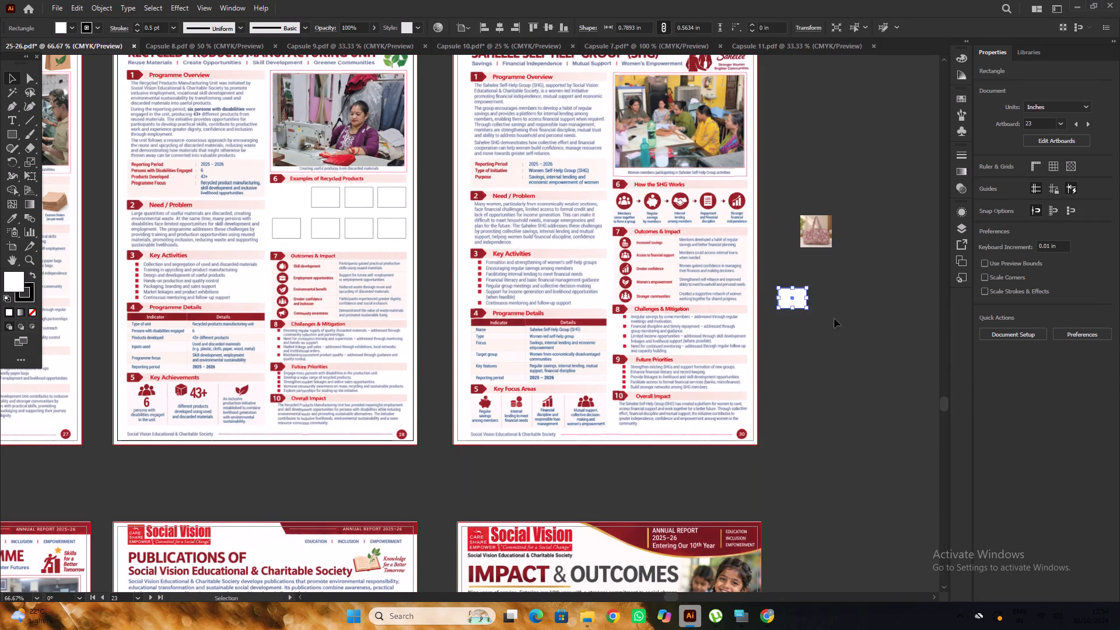
key(space)
key(space)
drag(836, 321, 598, 306)
click(656, 288)
alt+scroll(594, 250, up, 1)
click(576, 201)
drag(582, 198, 613, 289)
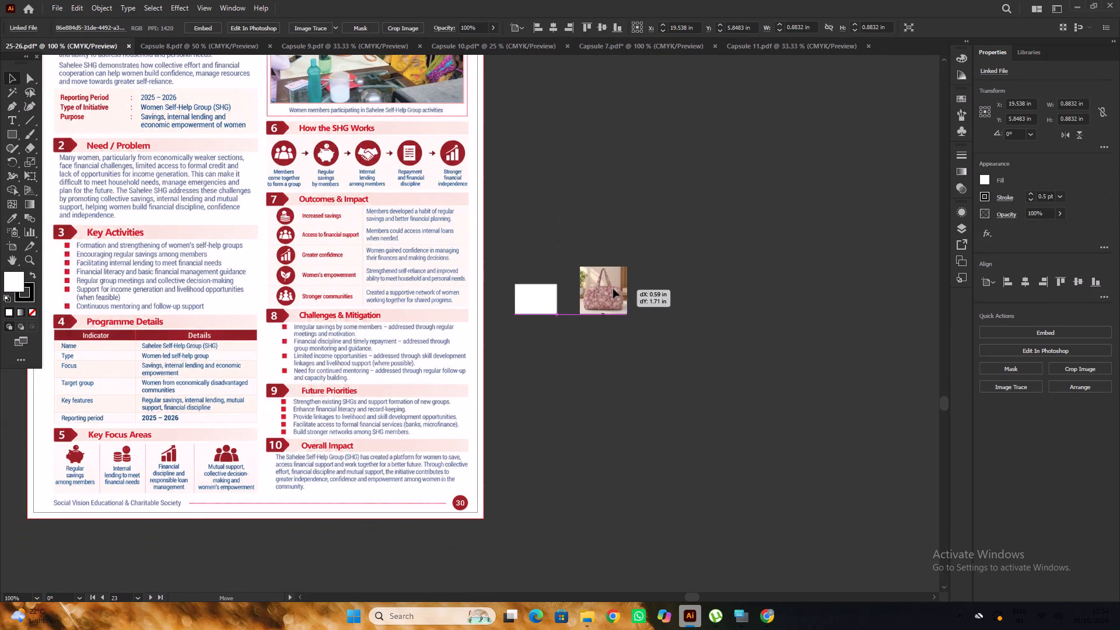
drag(613, 289, 612, 288)
alt+scroll(611, 310, up, 2)
drag(460, 279, 593, 249)
Scale the floral bag image down to about 0.81 in square and position the frame centrally across its width.
alt+scroll(682, 281, up, 1)
click(576, 311)
shift+drag(616, 334, 614, 326)
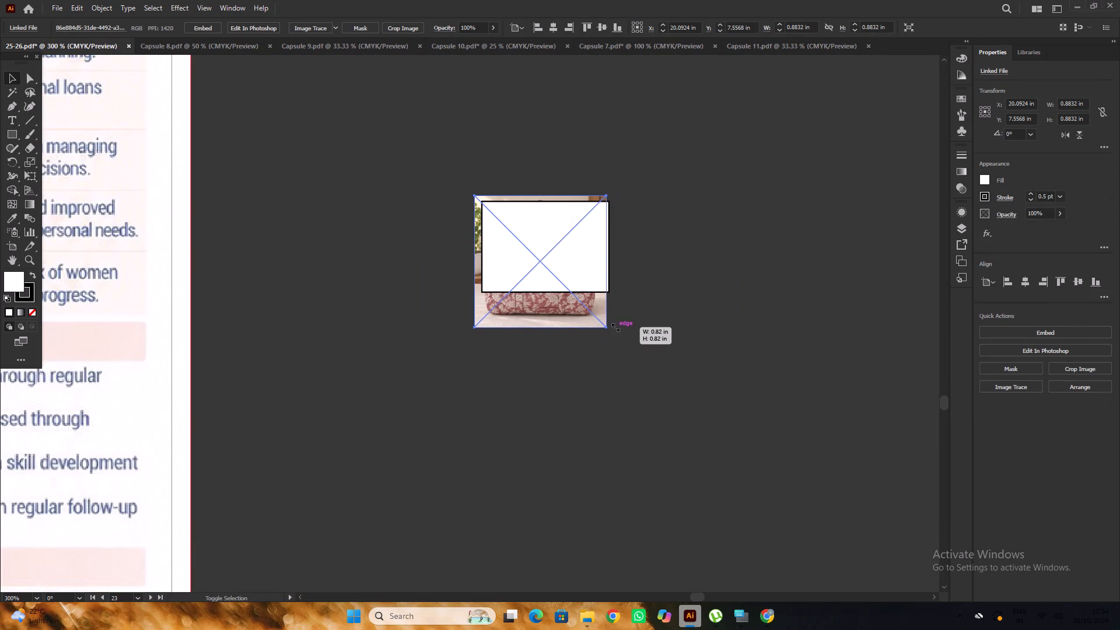
shift+drag(614, 326, 614, 325)
drag(585, 267, 577, 262)
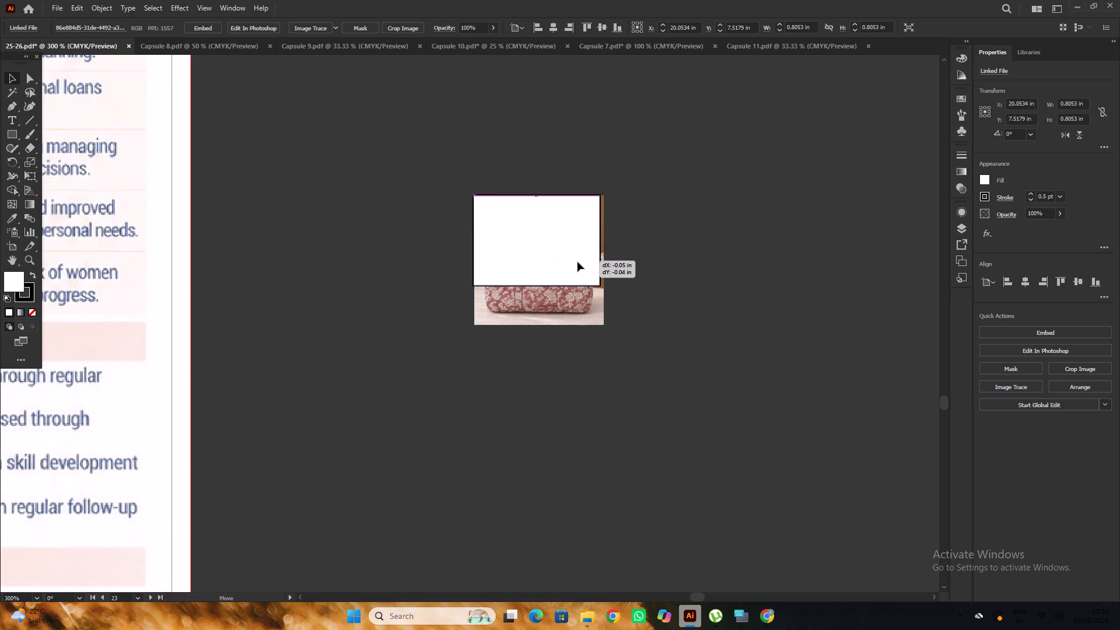
drag(577, 262, 578, 268)
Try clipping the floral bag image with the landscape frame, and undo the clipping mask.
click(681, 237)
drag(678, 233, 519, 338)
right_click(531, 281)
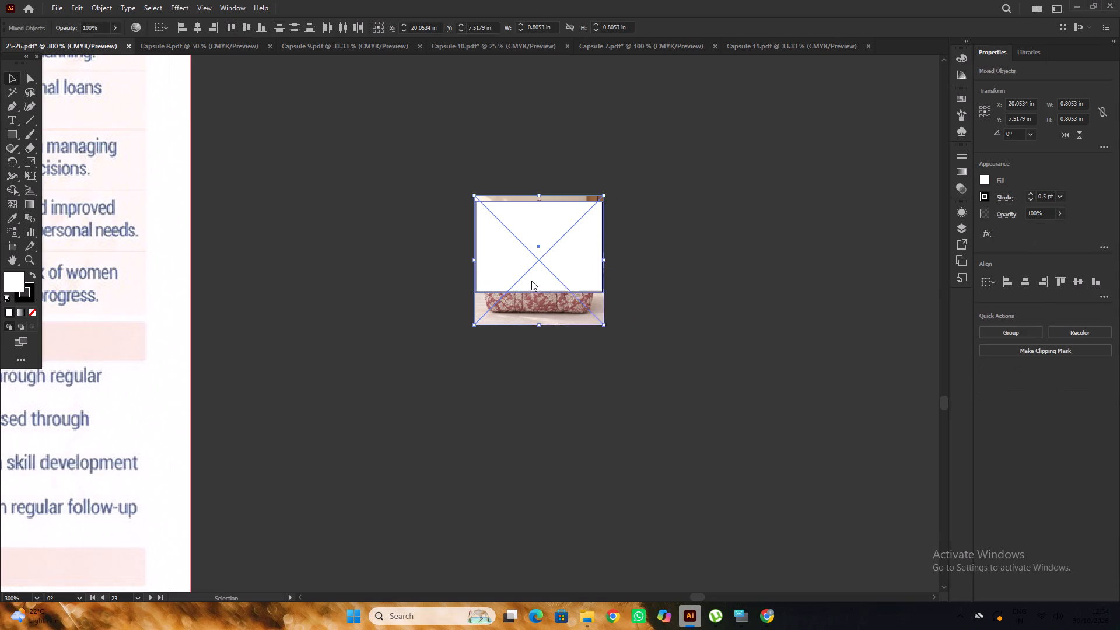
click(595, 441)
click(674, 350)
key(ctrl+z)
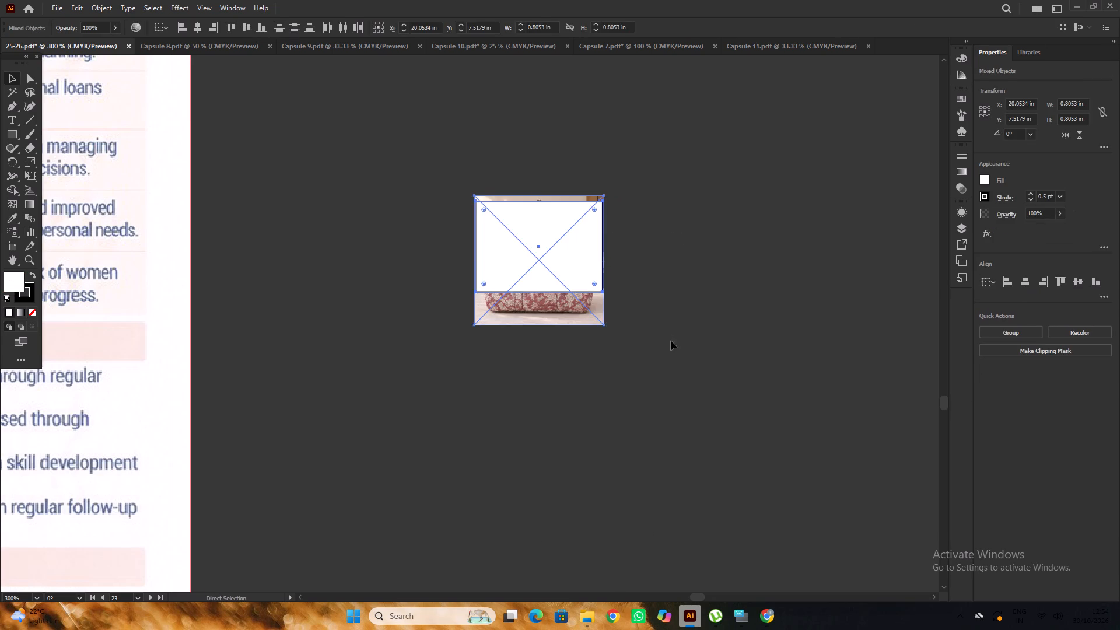
Rotate the frame to 270° and widen it to about 0.74 in, covering most of the floral bag image.
click(671, 324)
click(593, 272)
drag(608, 201, 615, 240)
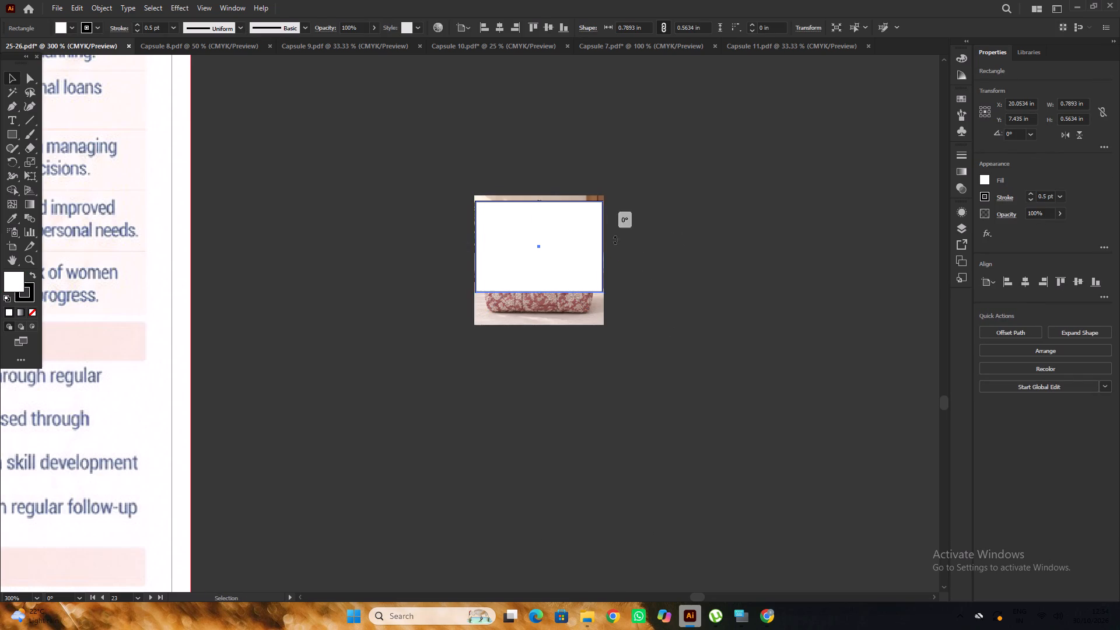
drag(615, 240, 582, 304)
drag(564, 253, 555, 267)
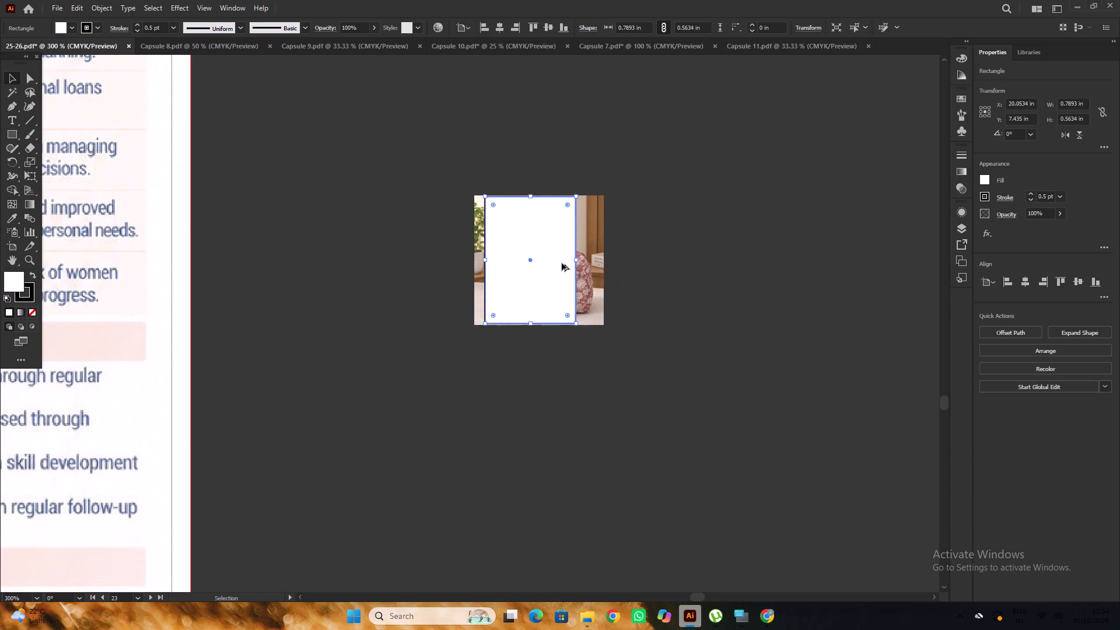
alt+scroll(562, 263, up, 2)
drag(590, 254, 639, 257)
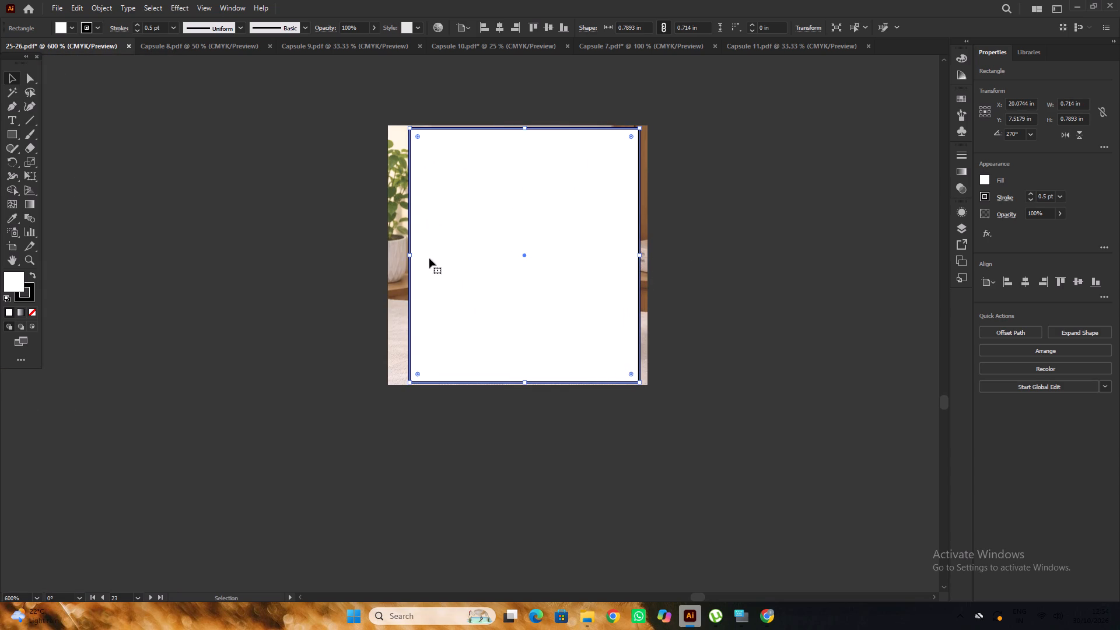
drag(407, 254, 402, 254)
alt+scroll(437, 258, down, 1)
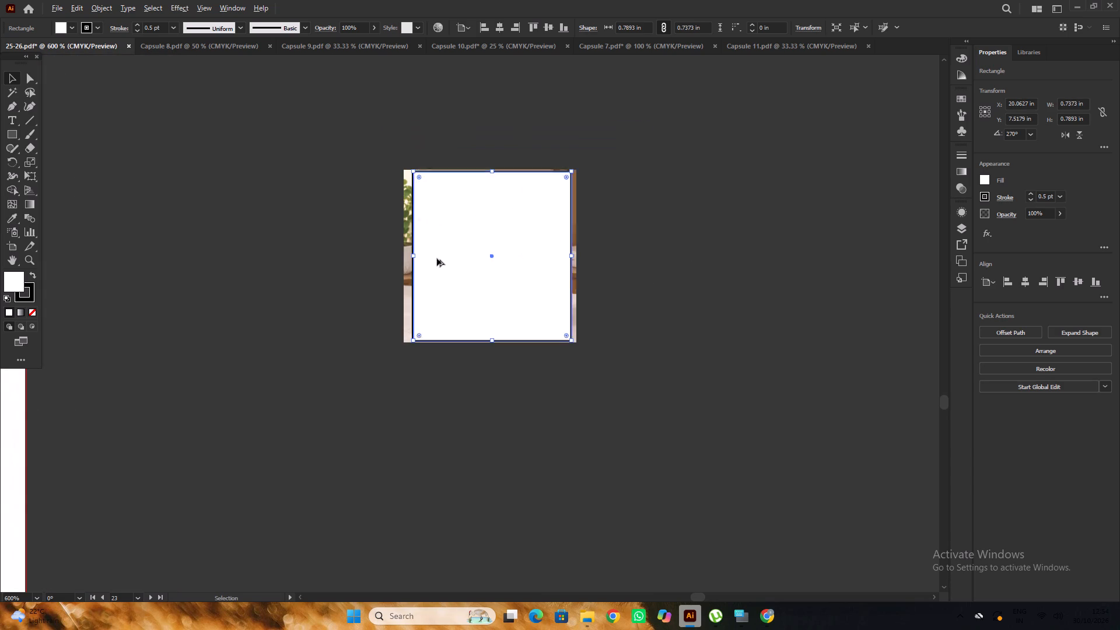
Make a clipping mask of the floral bag image using the rotated frame.
click(610, 256)
drag(614, 246, 492, 422)
right_click(505, 335)
click(583, 496)
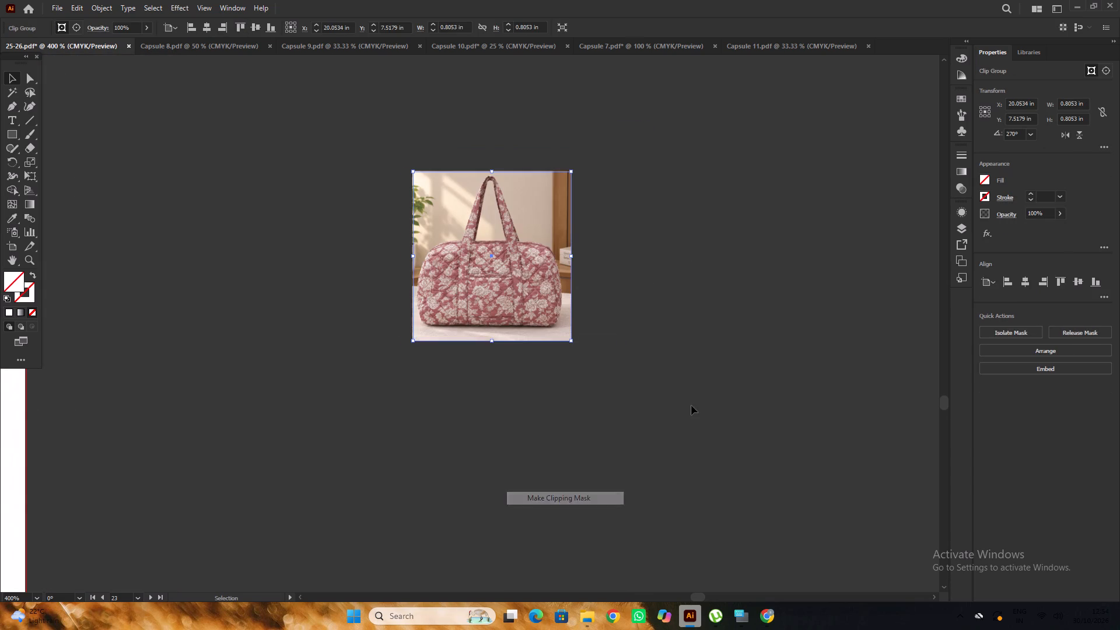
click(691, 405)
Move the clipped bag image into the empty first slot of the top row under Examples of Recycled Products.
scroll(712, 337, down, 6)
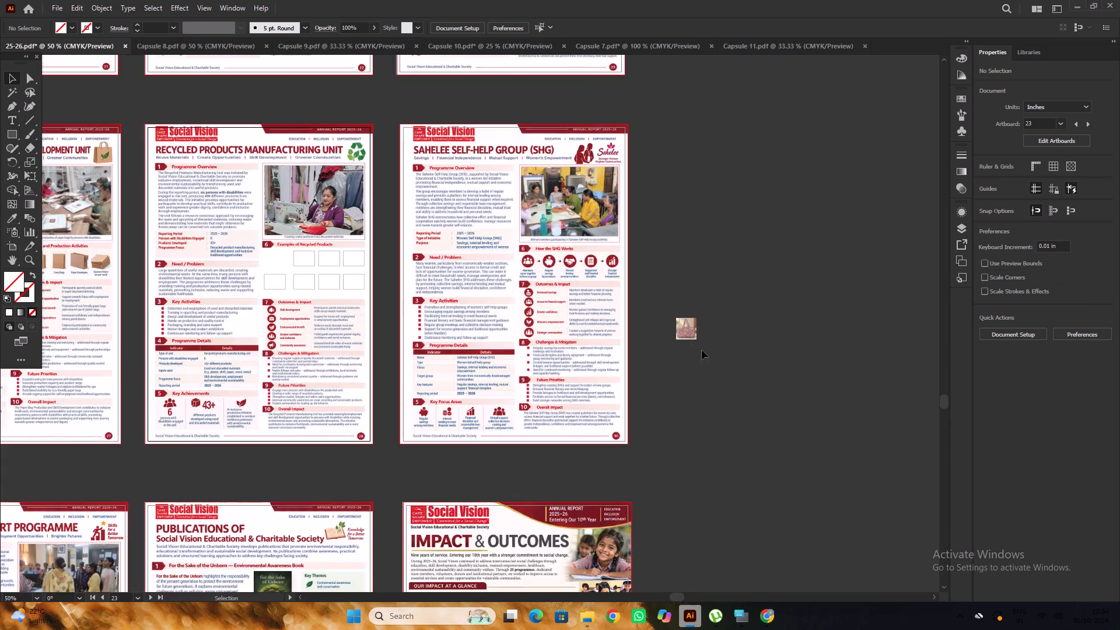
alt+scroll(685, 338, up, 7)
alt+scroll(813, 337, down, 5)
click(808, 350)
alt+scroll(808, 350, down, 2)
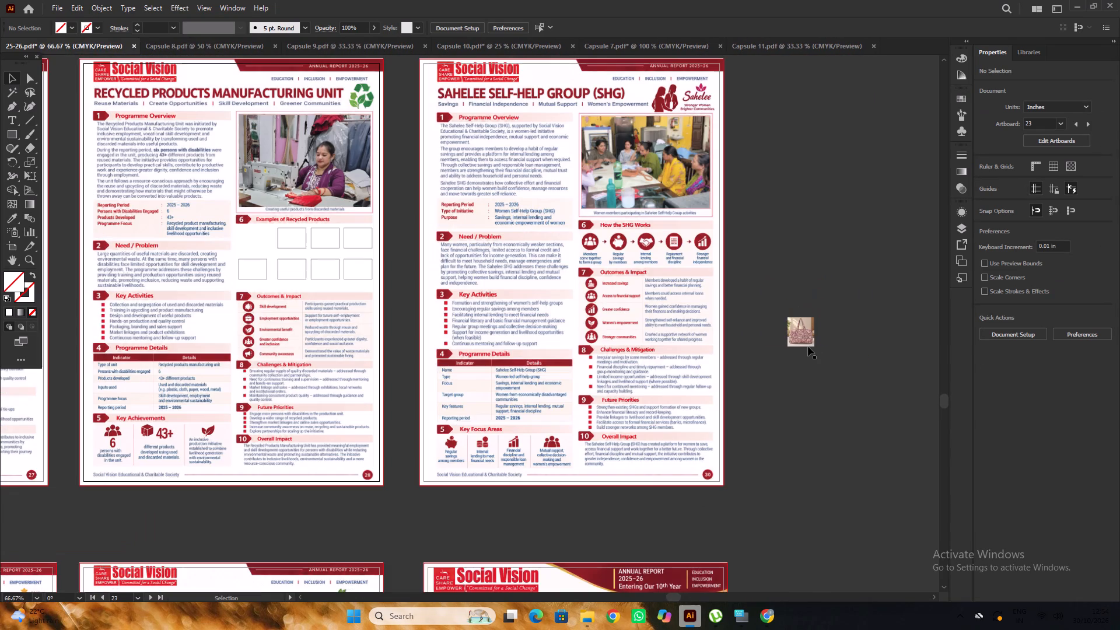
drag(807, 334, 325, 259)
key(space)
key(space)
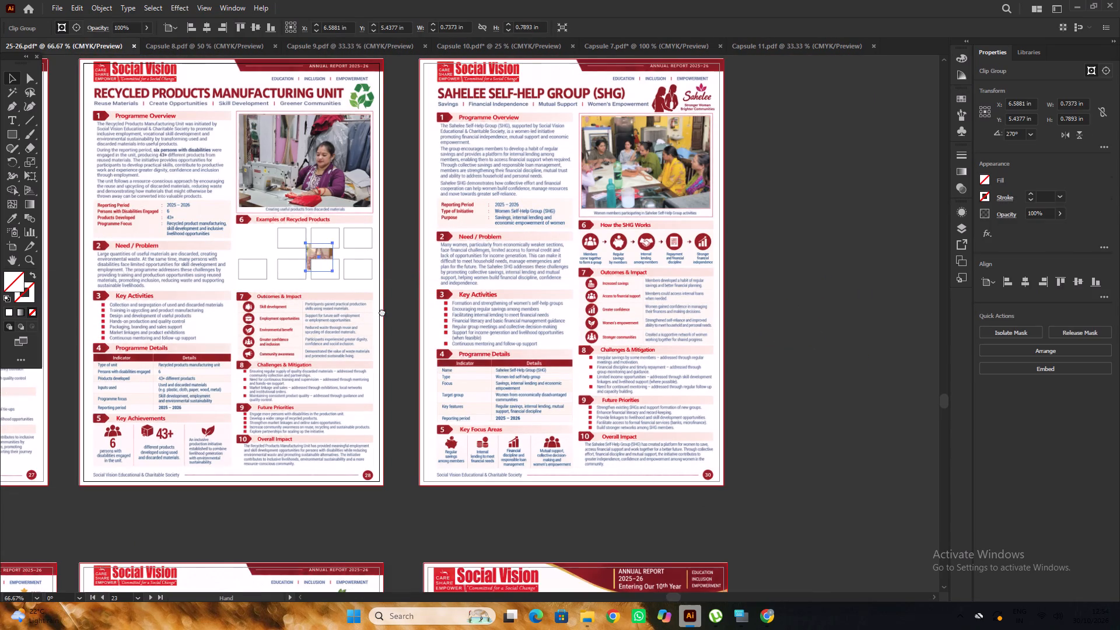
drag(381, 311, 614, 302)
alt+scroll(541, 248, up, 4)
drag(566, 239, 288, 163)
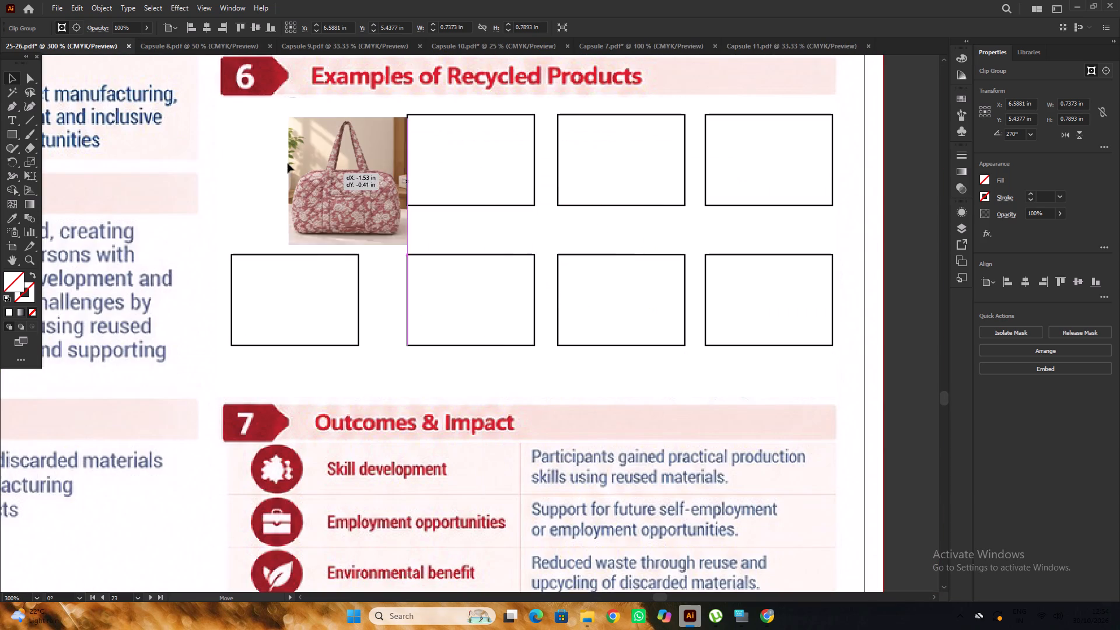
drag(288, 163, 262, 161)
alt+scroll(575, 220, down, 1)
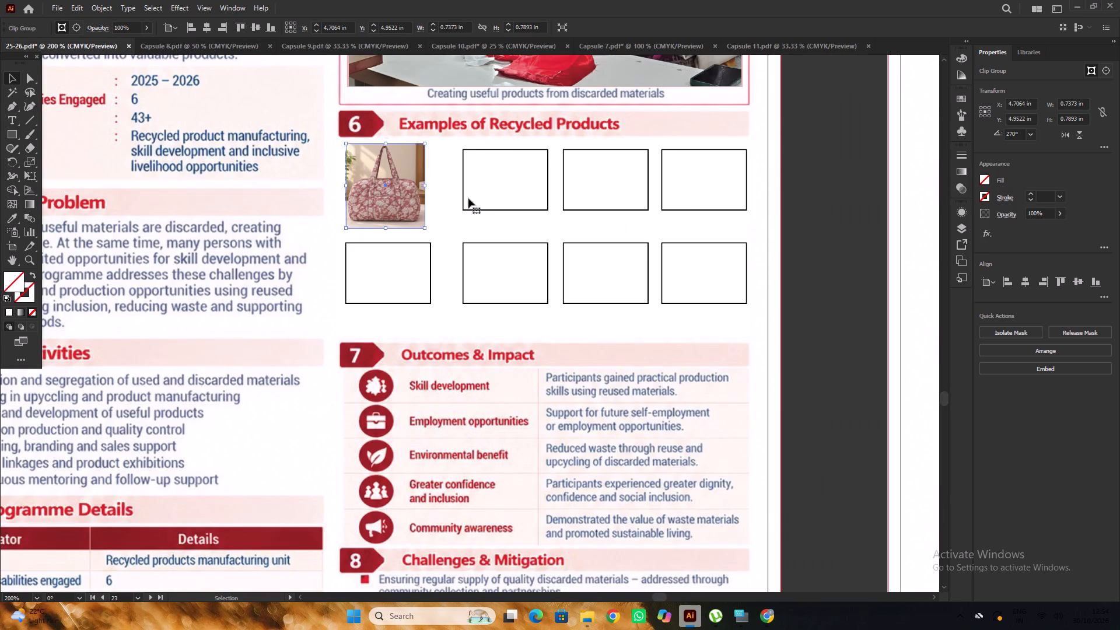
Give the clipped bag image a 0.5 pt stroke.
click(1031, 192)
click(1031, 200)
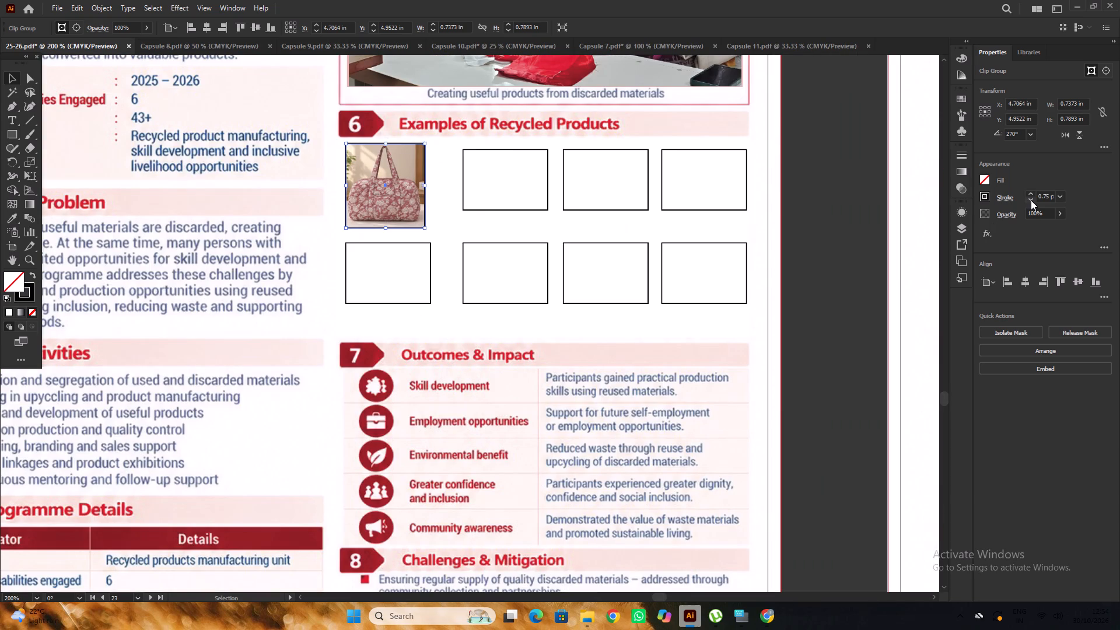
click(1031, 200)
click(838, 227)
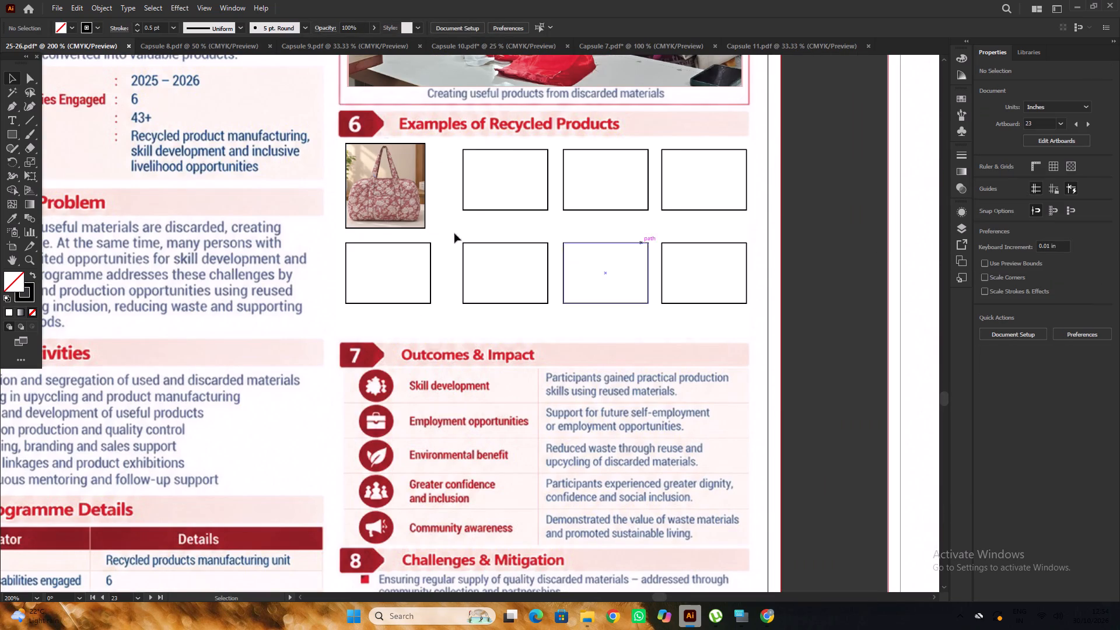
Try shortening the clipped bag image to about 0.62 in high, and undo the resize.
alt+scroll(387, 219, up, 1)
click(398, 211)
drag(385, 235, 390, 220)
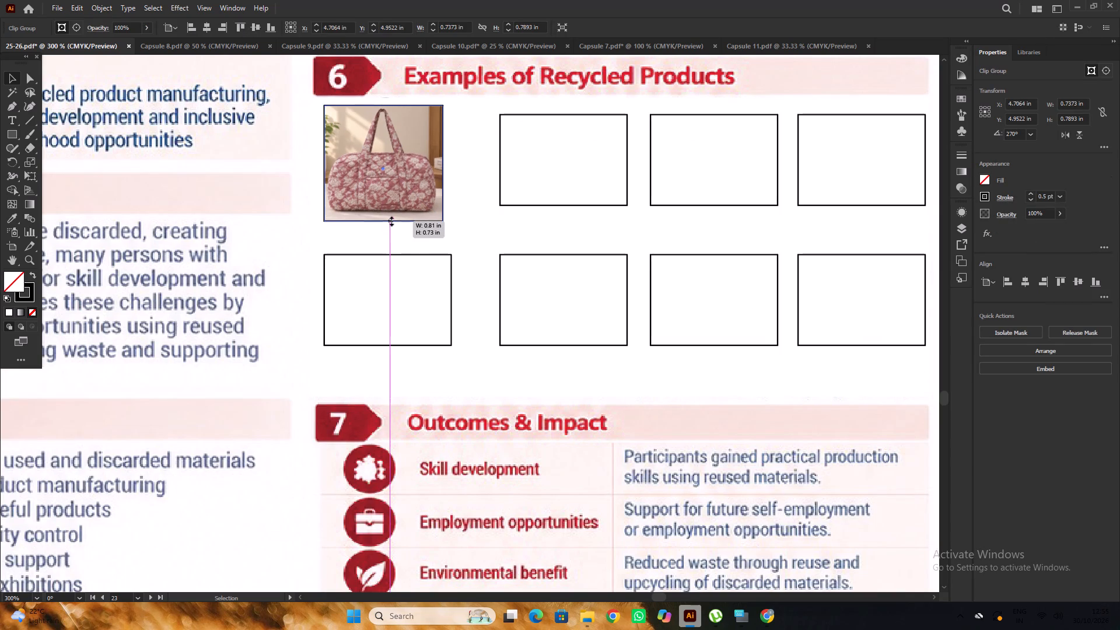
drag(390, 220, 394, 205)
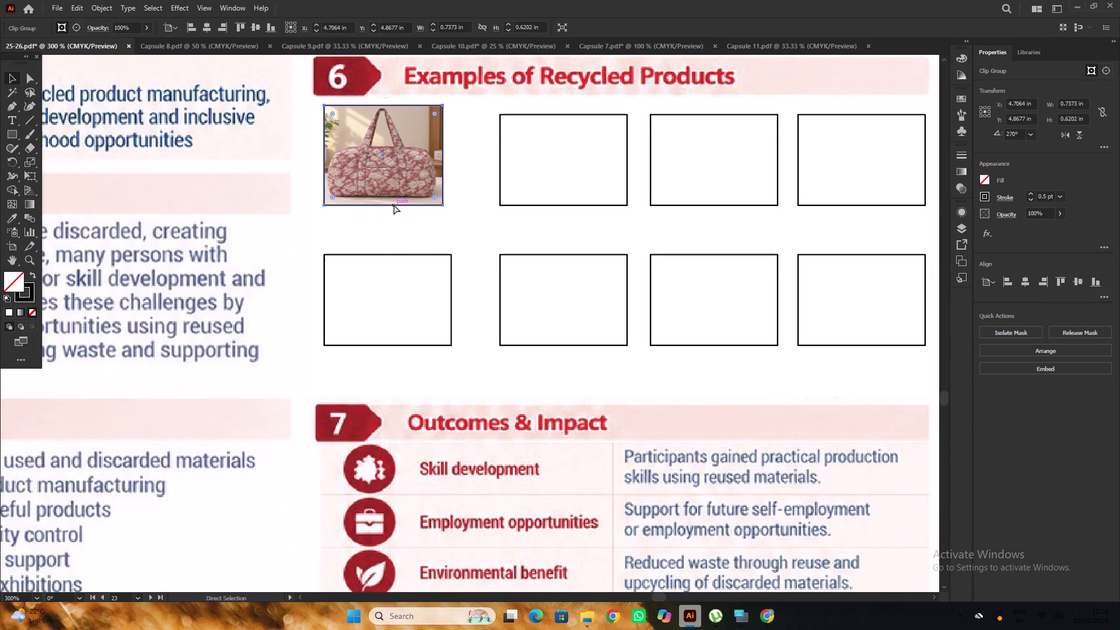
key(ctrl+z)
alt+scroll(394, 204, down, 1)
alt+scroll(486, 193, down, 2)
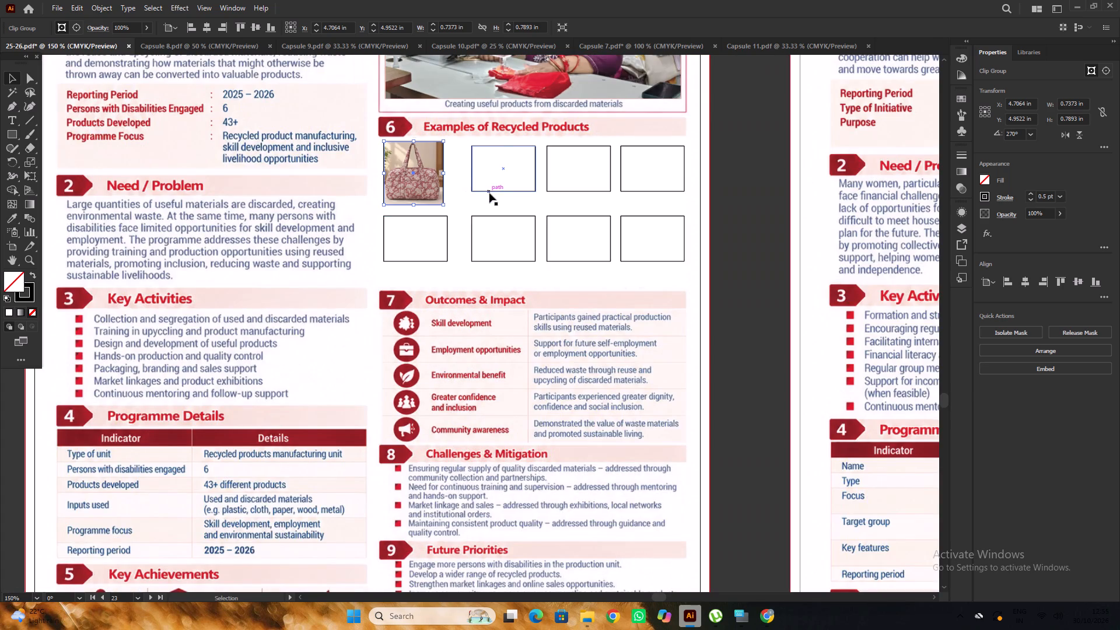
Delete the seven remaining empty rectangles under Examples of Recycled Products, keeping only the clipped bag image.
click(489, 193)
shift+click(447, 230)
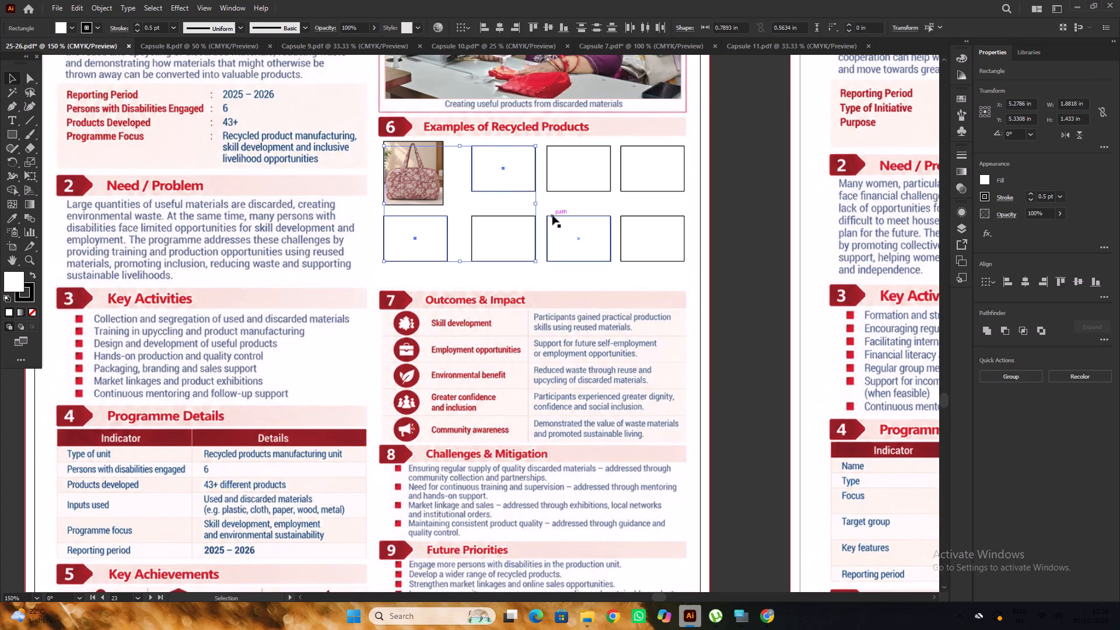
key(Delete)
click(565, 218)
key(Delete)
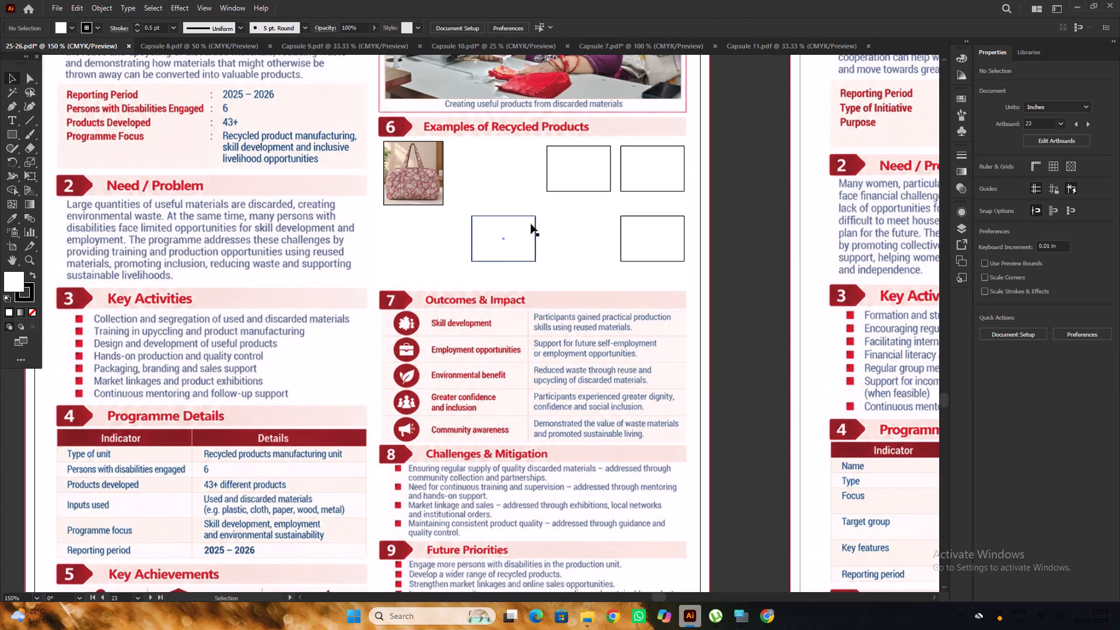
click(536, 225)
key(Delete)
click(561, 191)
key(Delete)
click(624, 189)
key(Delete)
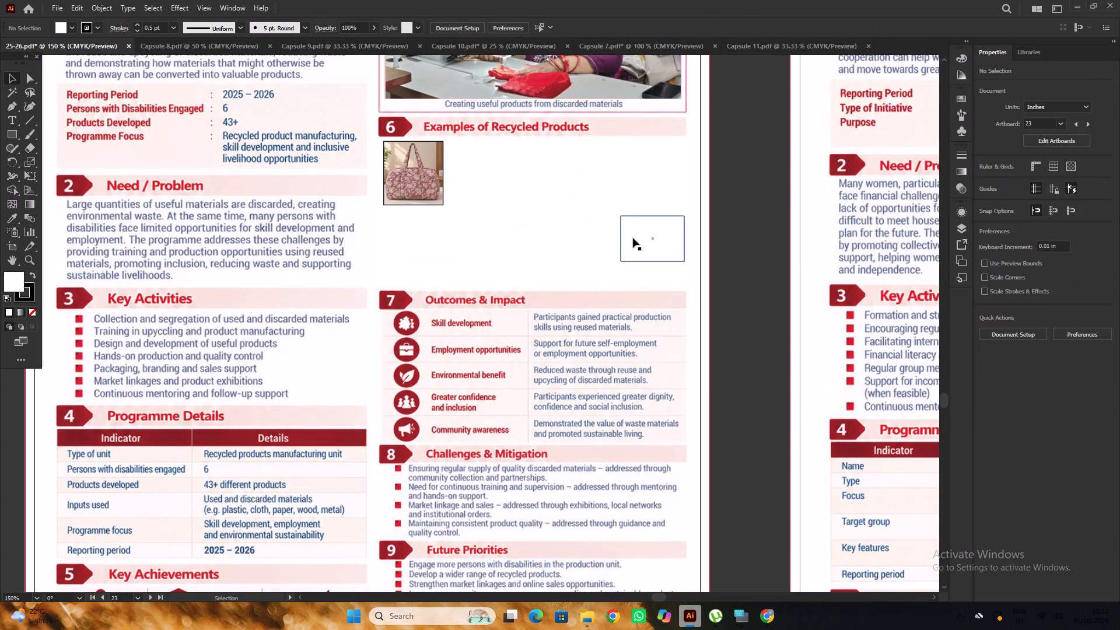
click(636, 216)
key(Delete)
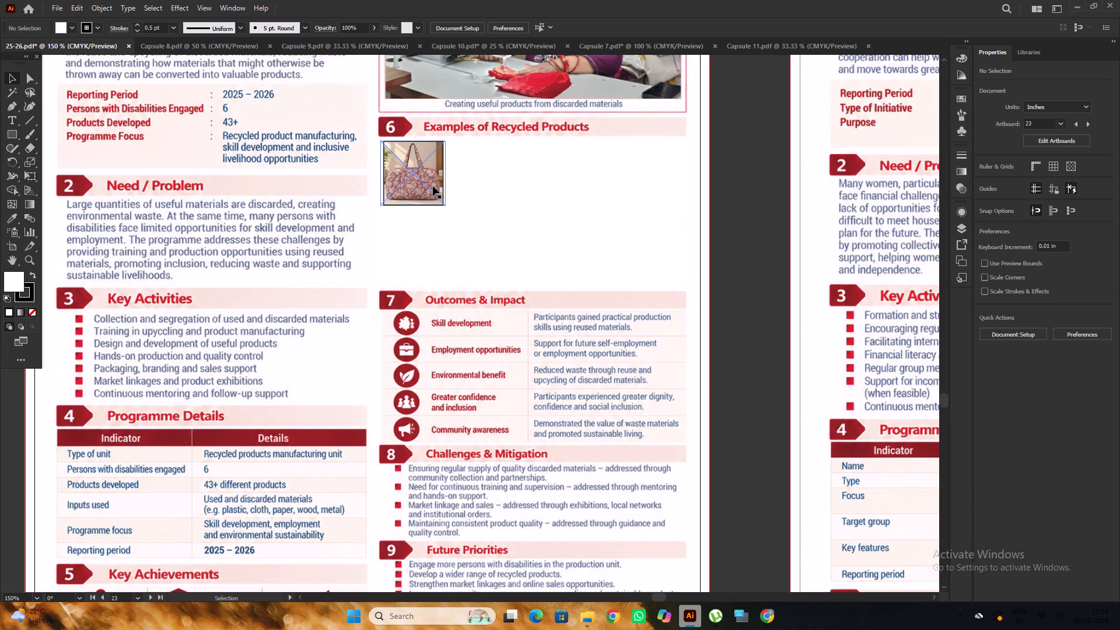
Duplicate the clipped bag image twice along the top row, spacing the copies about 0.84 in apart in line with the original.
alt+scroll(433, 186, up, 1)
drag(434, 183, 510, 189)
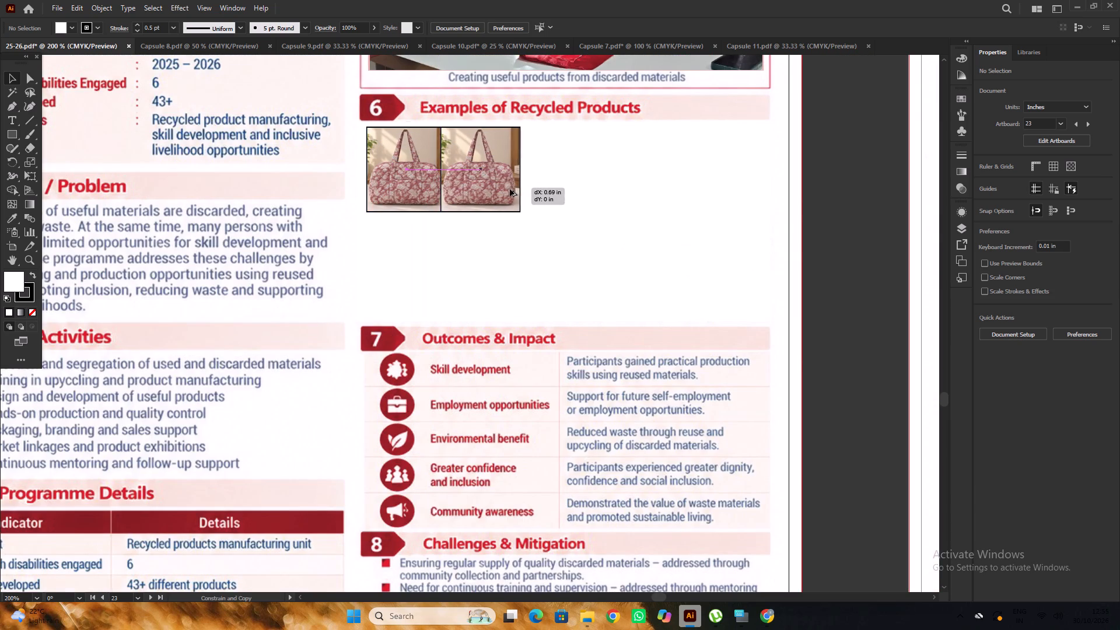
drag(510, 189, 524, 192)
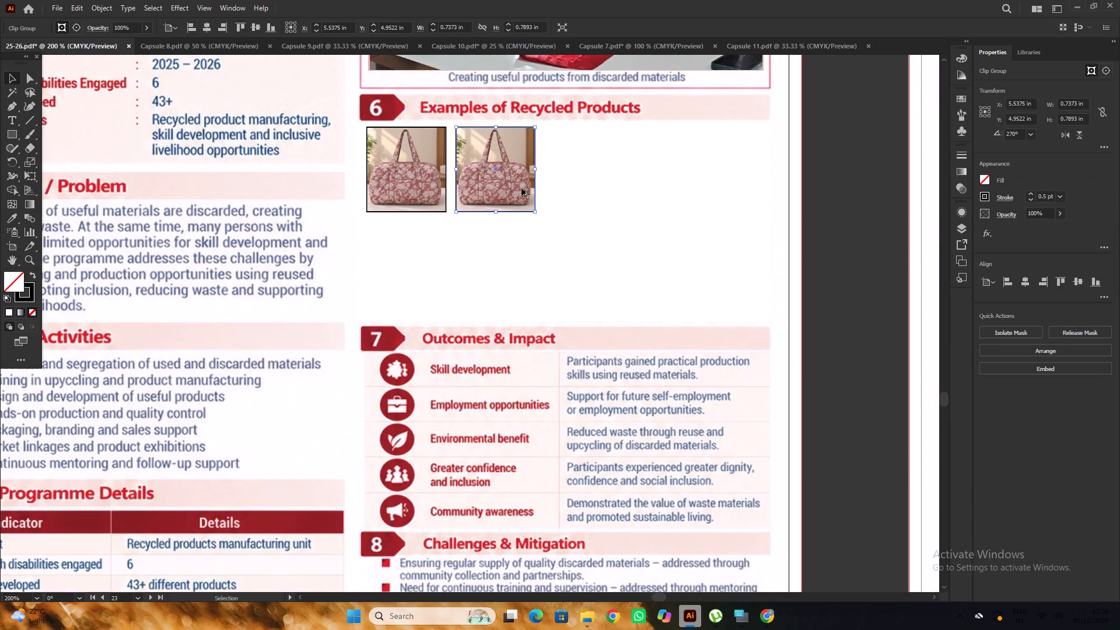
alt+shift+drag(521, 188, 601, 191)
click(519, 187)
drag(505, 195, 593, 195)
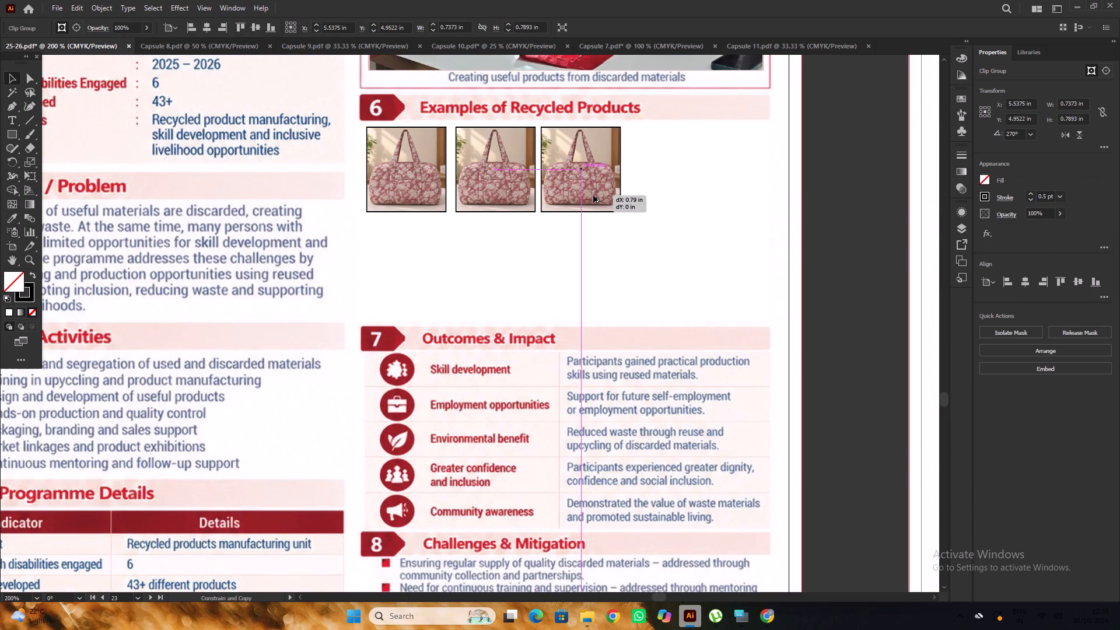
drag(593, 195, 594, 195)
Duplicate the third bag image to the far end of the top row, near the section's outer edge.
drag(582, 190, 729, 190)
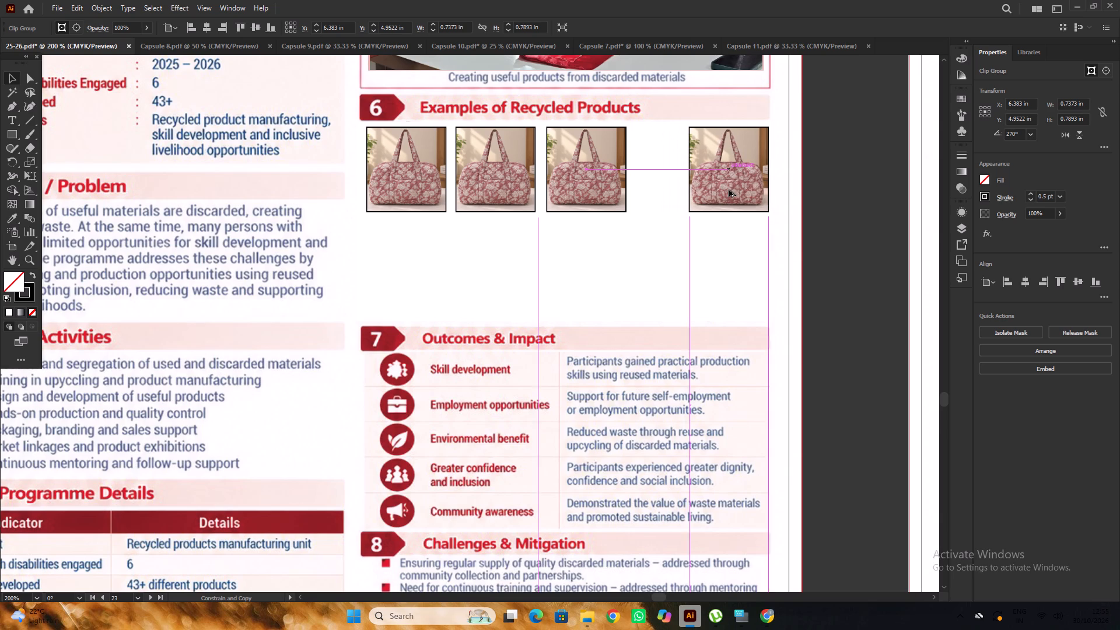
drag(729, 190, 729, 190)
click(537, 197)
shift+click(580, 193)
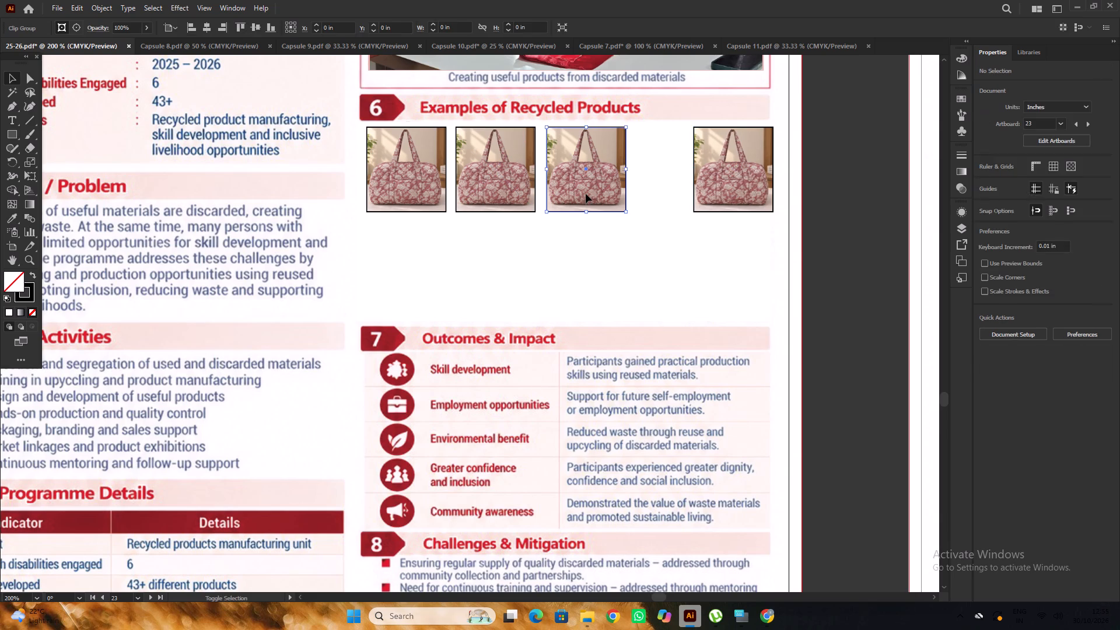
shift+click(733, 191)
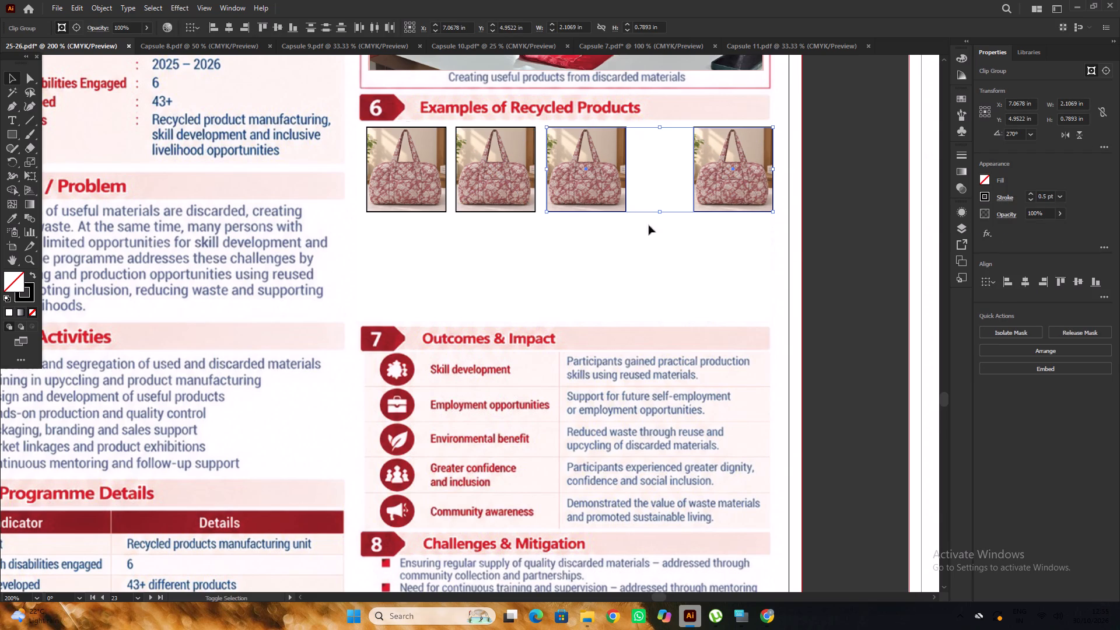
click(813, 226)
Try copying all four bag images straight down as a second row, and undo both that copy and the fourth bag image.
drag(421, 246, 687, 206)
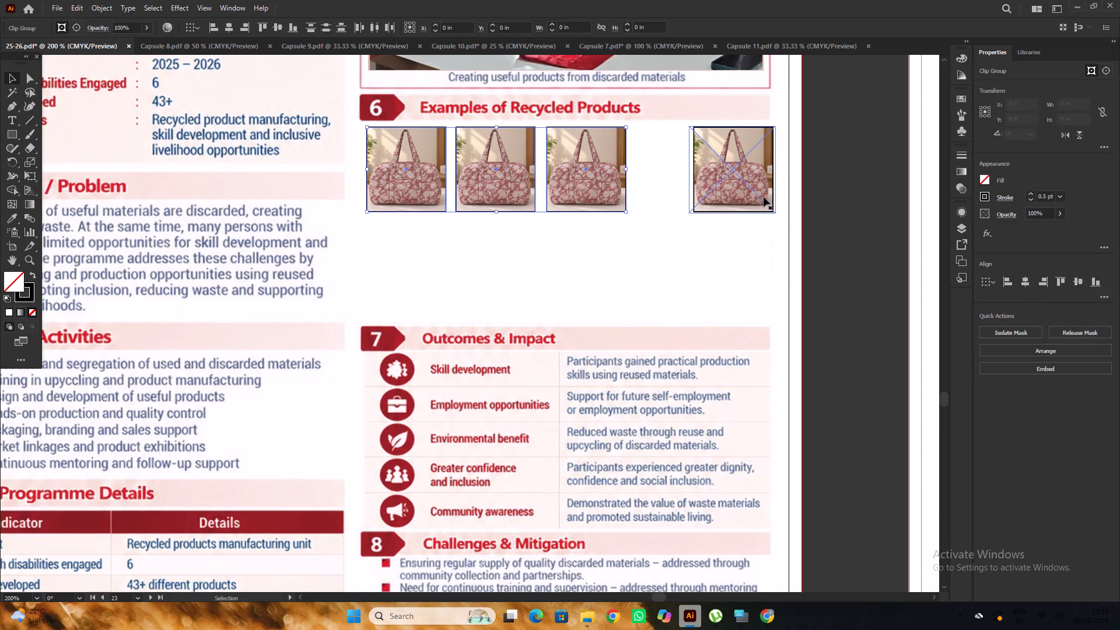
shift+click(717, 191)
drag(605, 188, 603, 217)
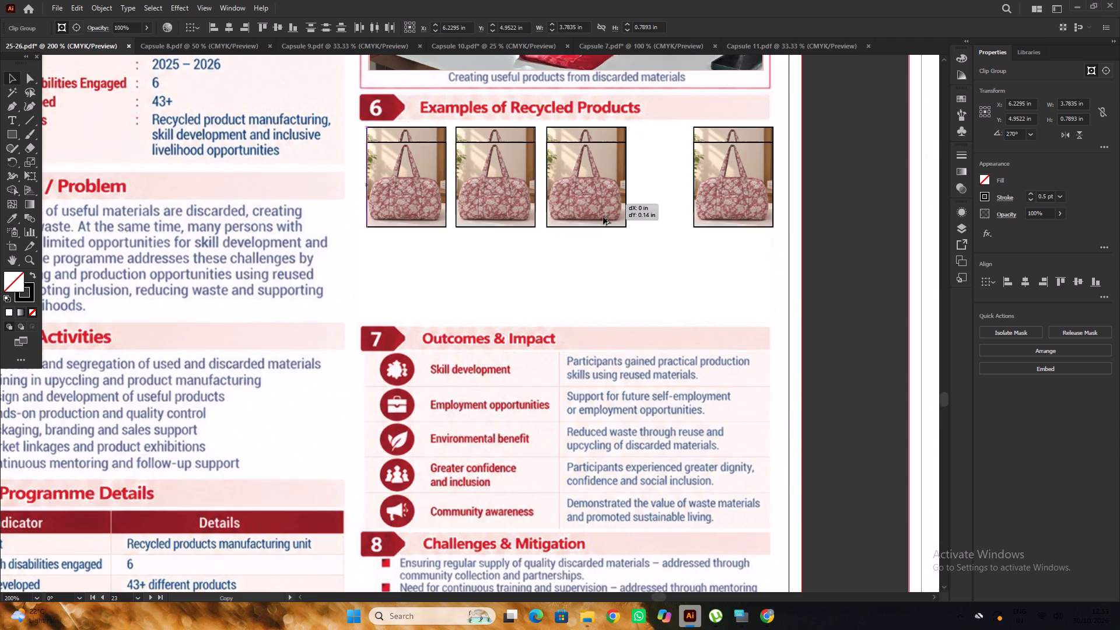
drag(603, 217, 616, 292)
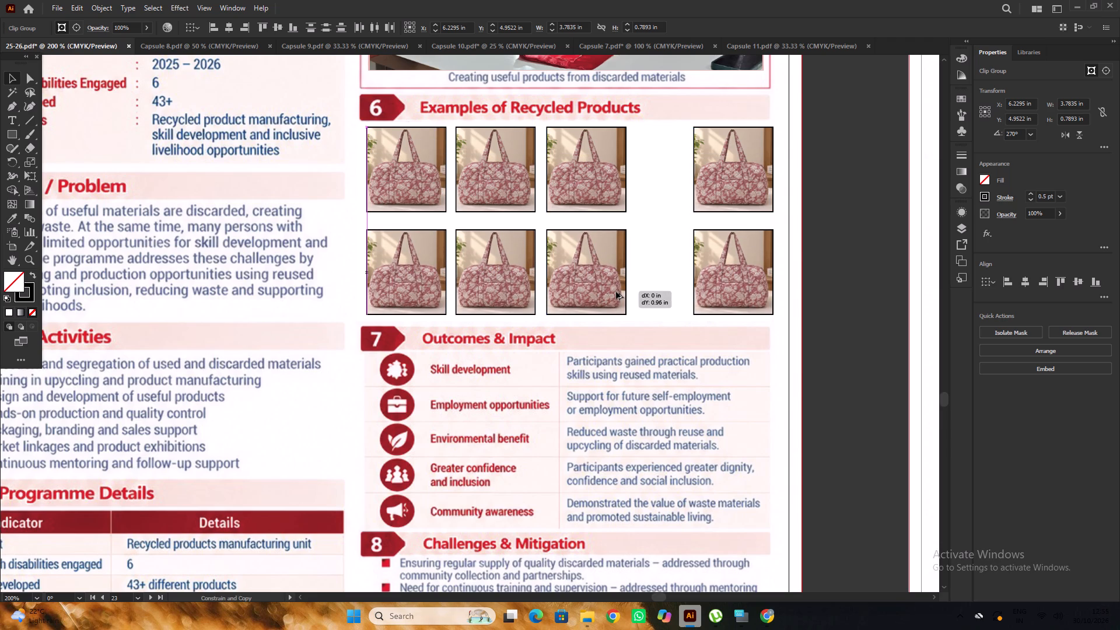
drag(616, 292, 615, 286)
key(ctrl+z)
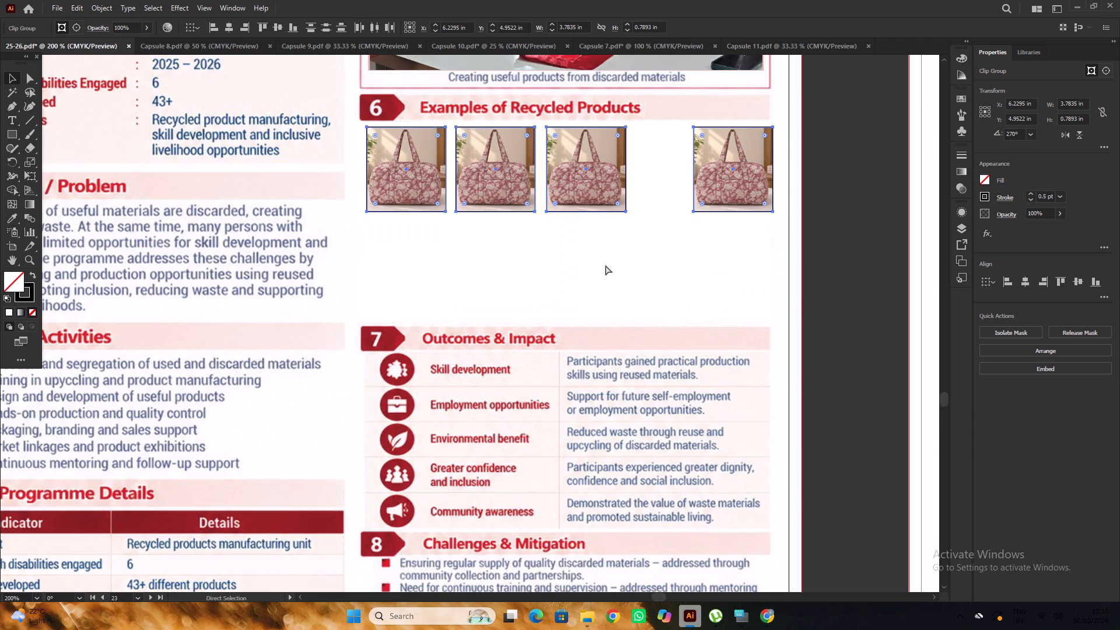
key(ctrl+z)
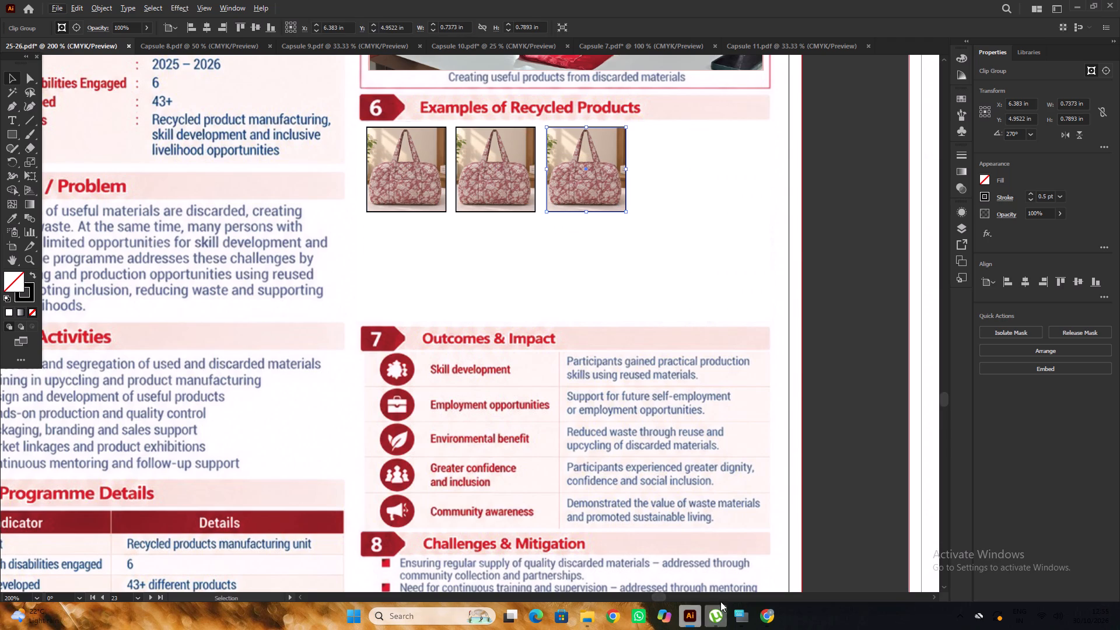
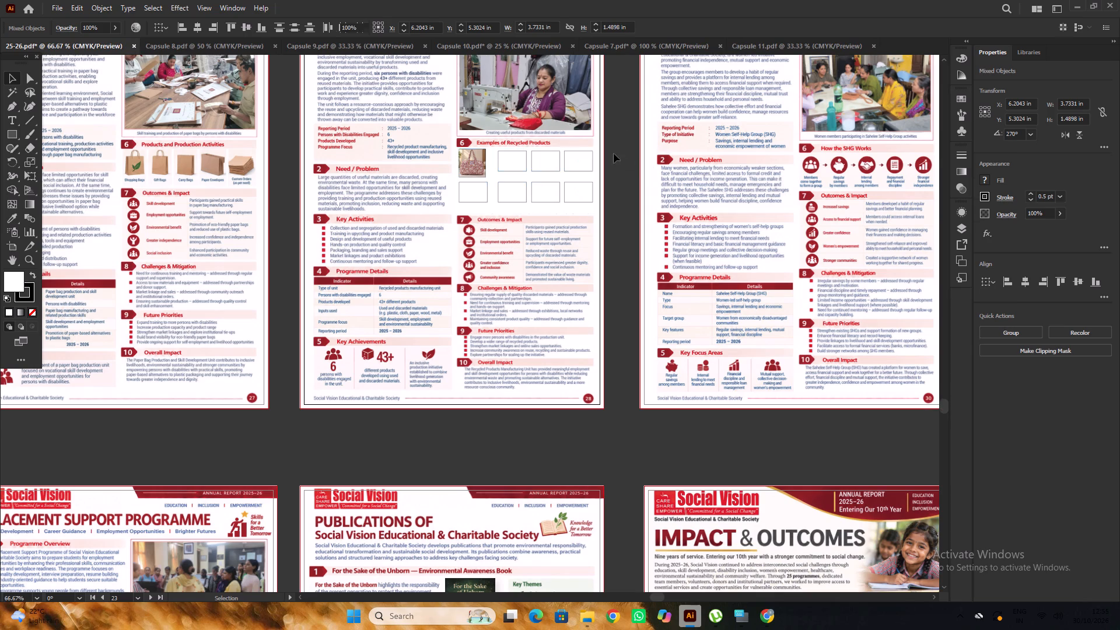
Switch from Illustrator to the cutout.pro photo enhancer page in Chrome.
click(773, 617)
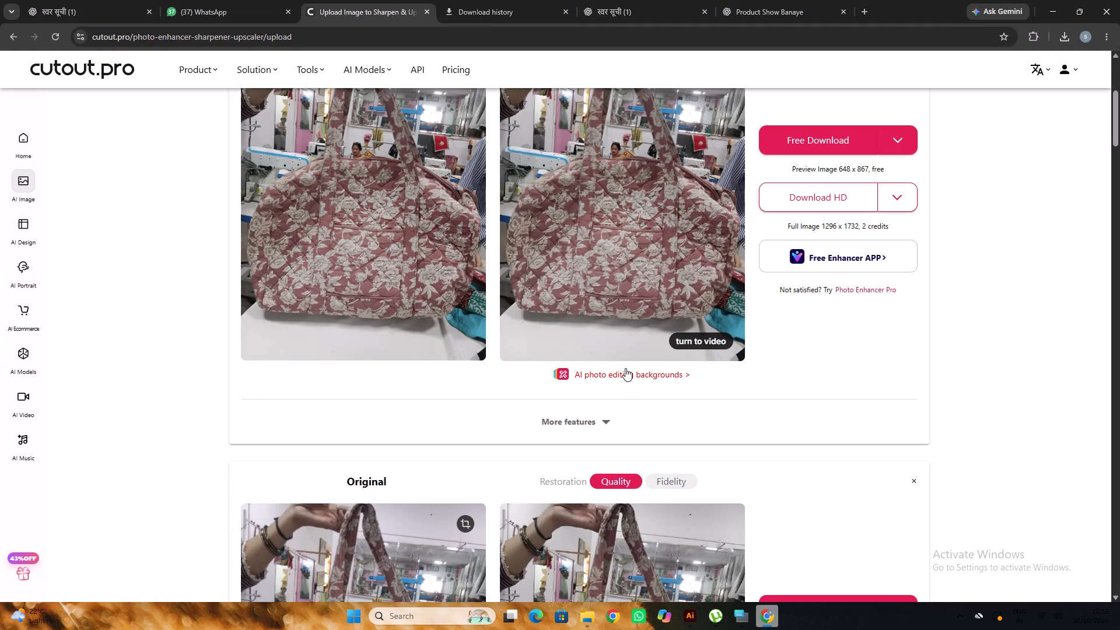
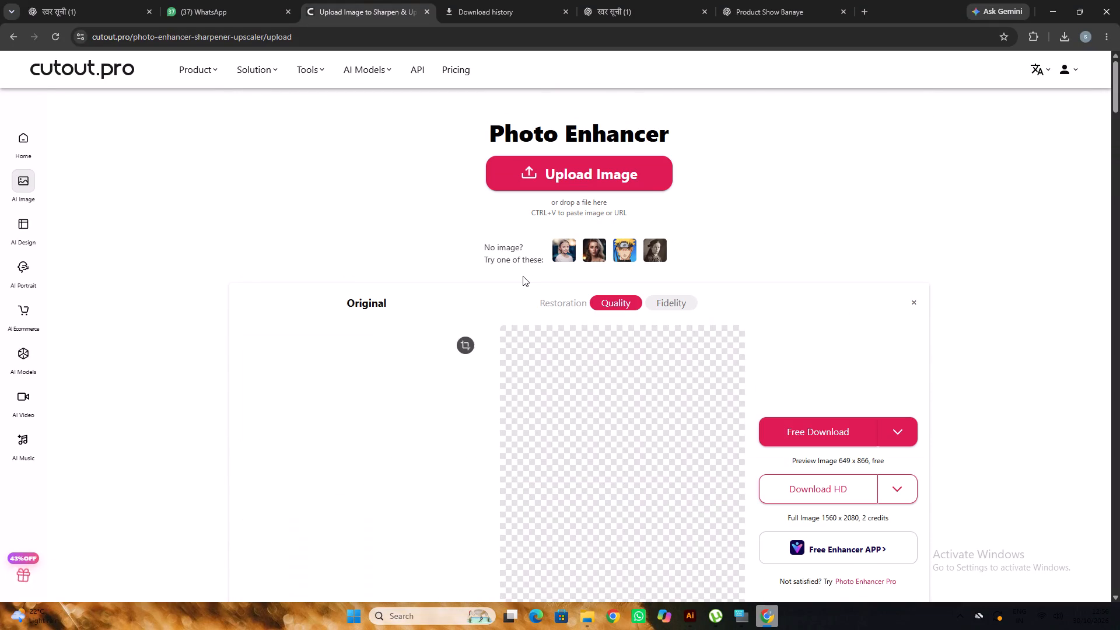
Download the free preview version of the enhanced pink bag photo as a JPG at 100% image quality.
scroll(523, 276, down, 3)
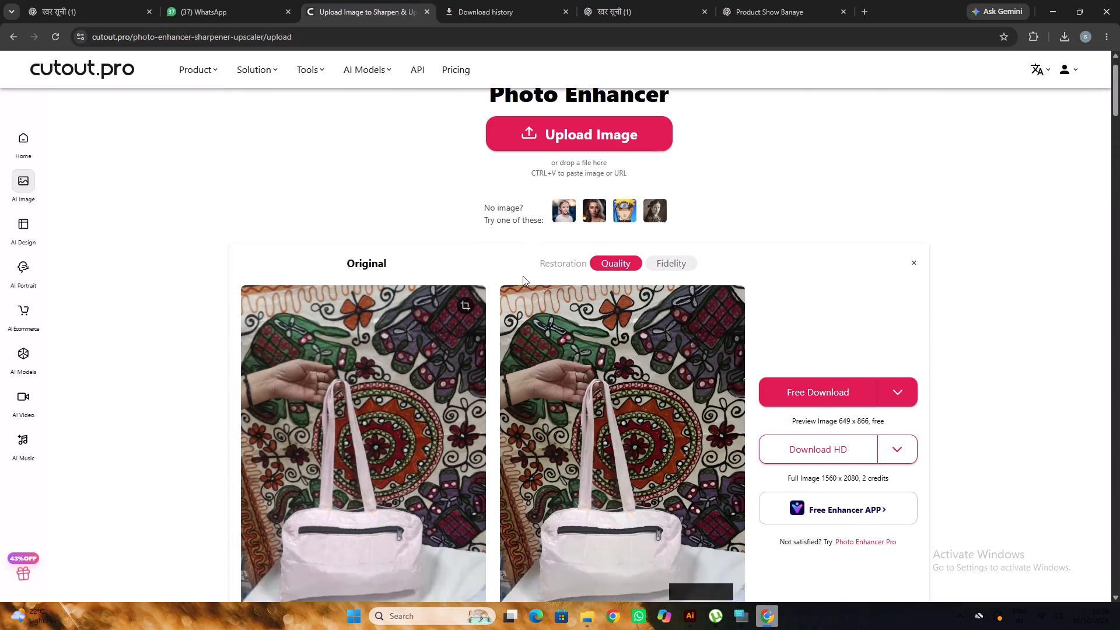
click(887, 261)
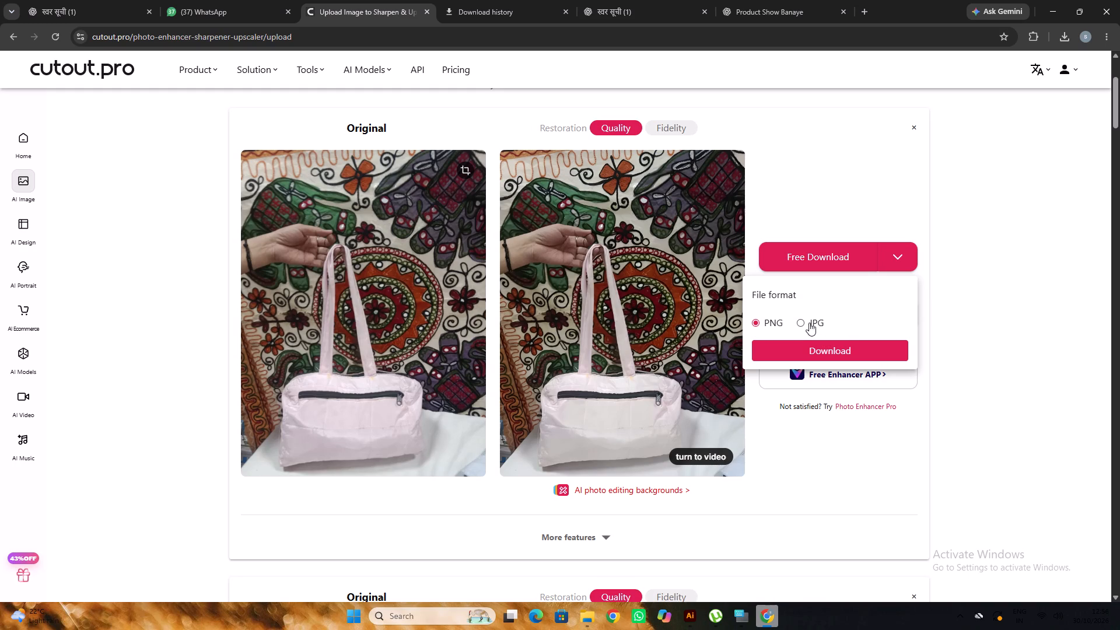
click(804, 322)
drag(862, 376, 939, 382)
click(889, 400)
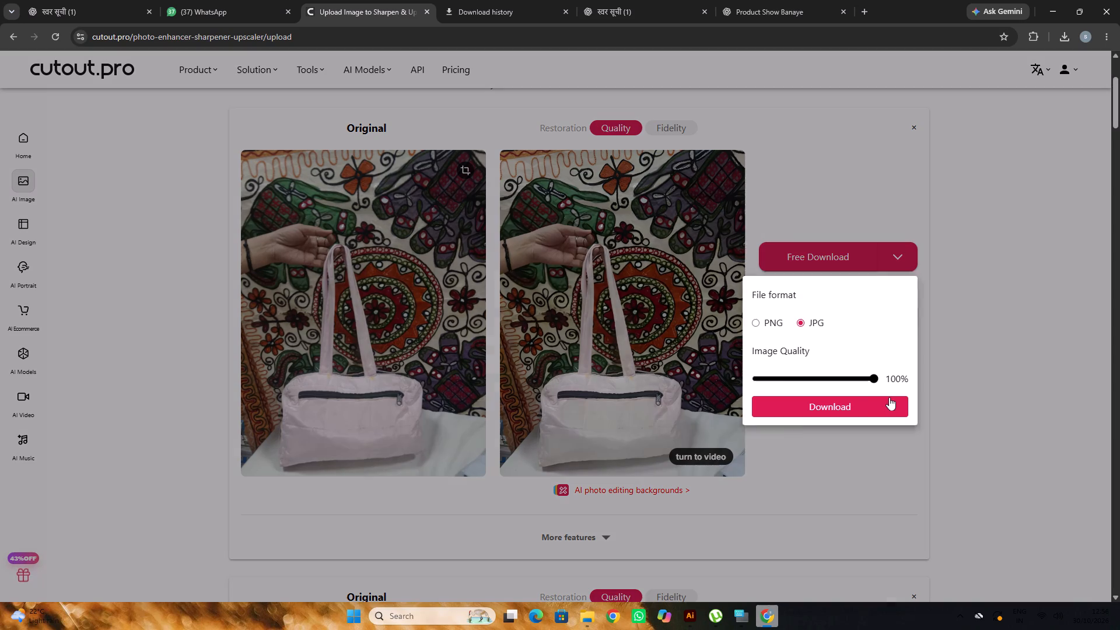
click(737, 232)
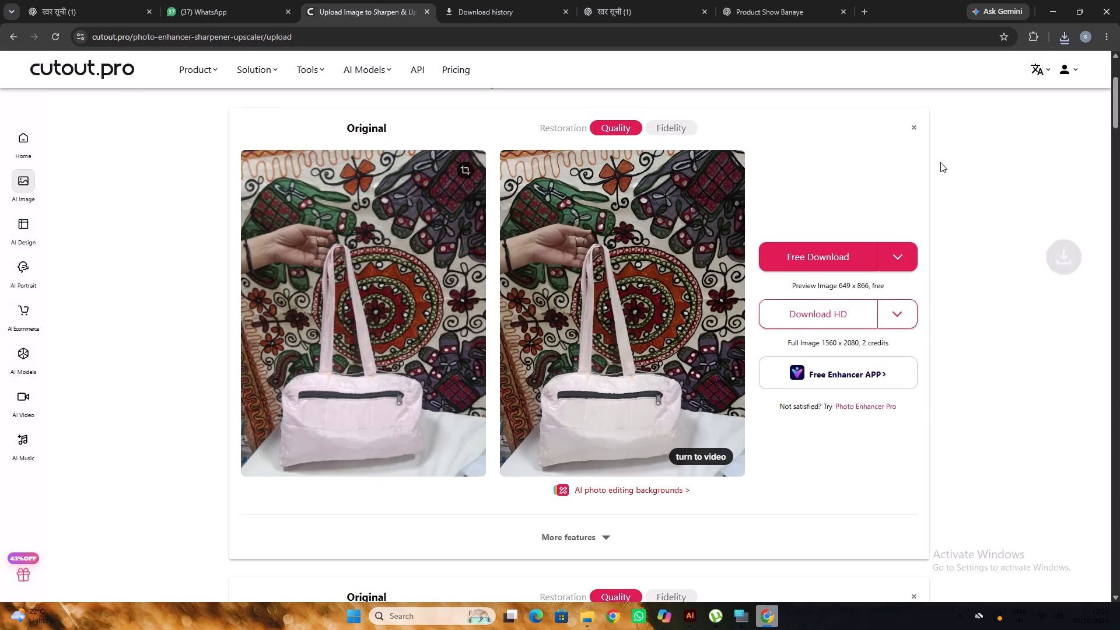
Show the newly downloaded bag photo in its Downloads folder in File Explorer.
click(1031, 66)
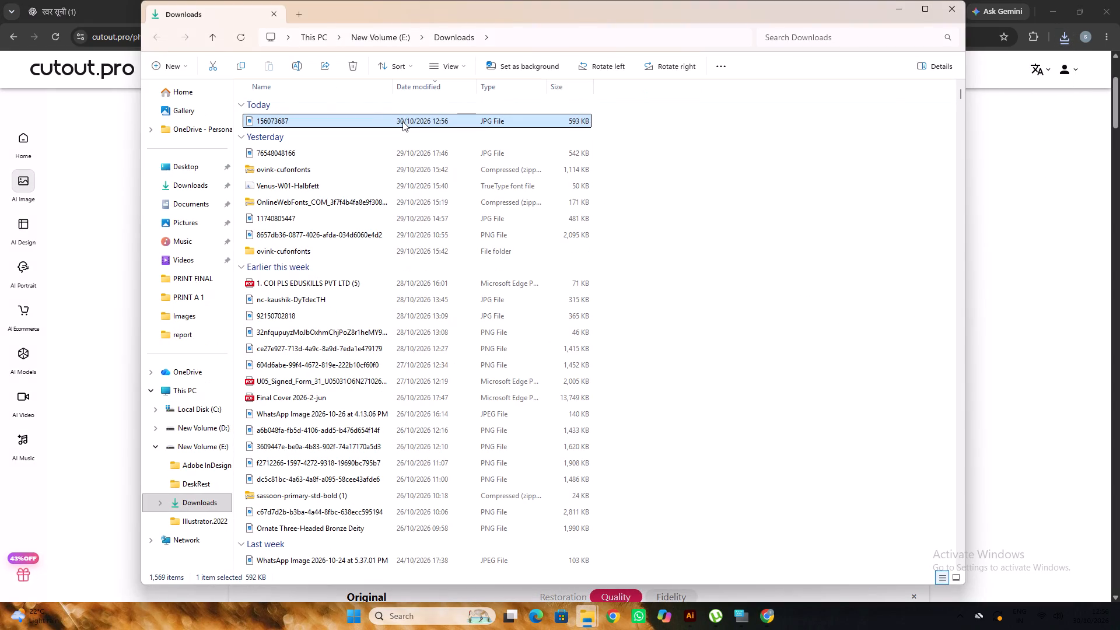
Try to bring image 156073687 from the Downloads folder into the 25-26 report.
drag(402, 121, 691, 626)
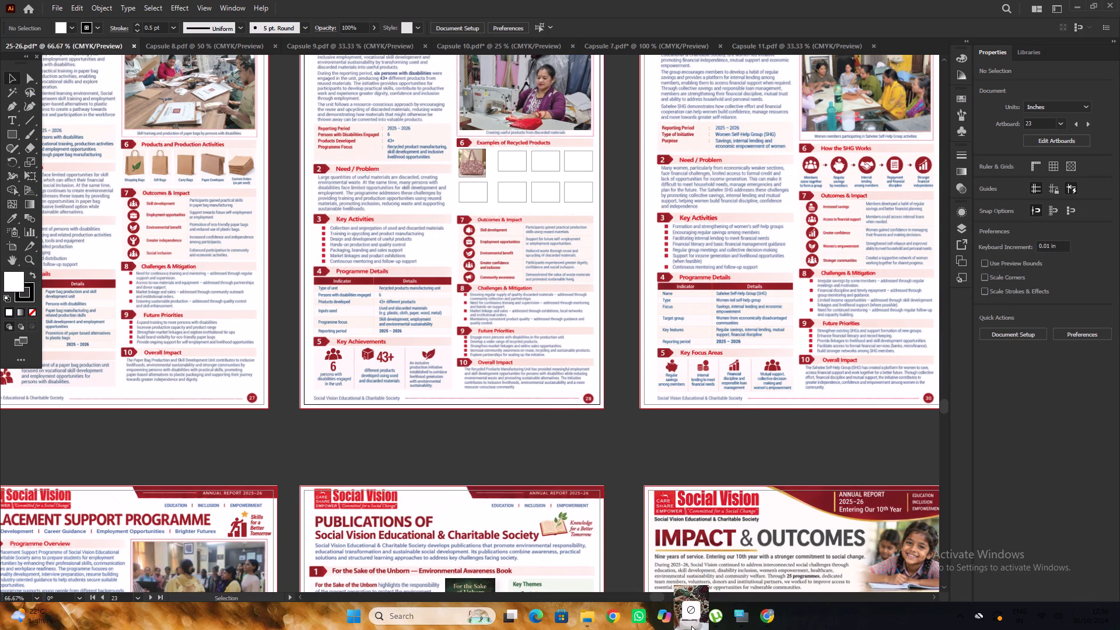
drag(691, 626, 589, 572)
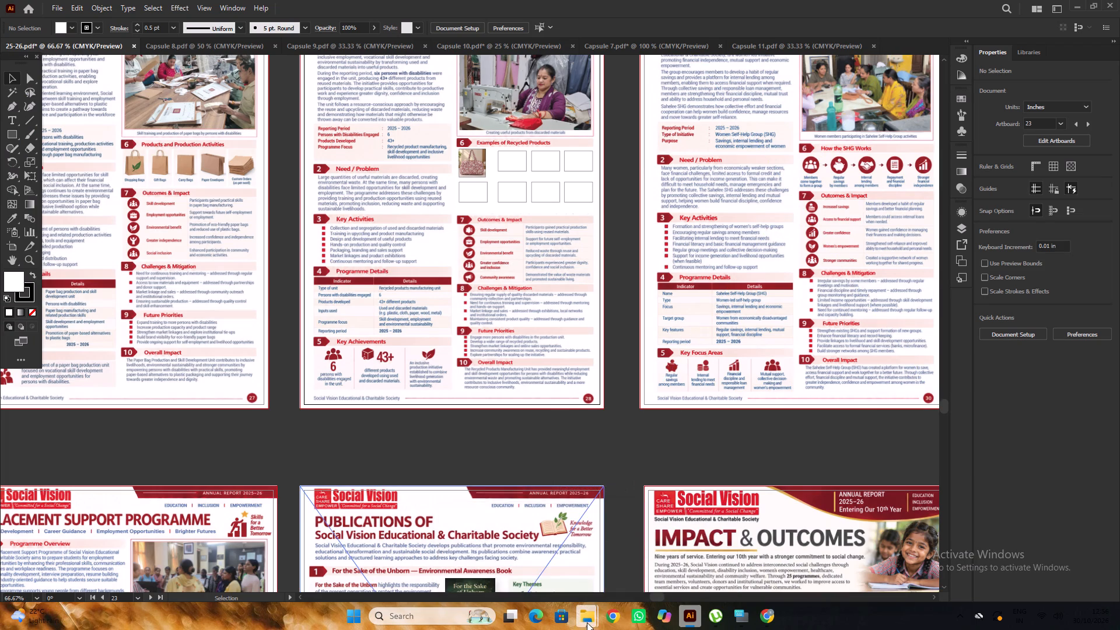
Delete the old bag photo, 86e884a8…, from the Images folder of Report 2025-2026 and look through the remaining images.
click(598, 562)
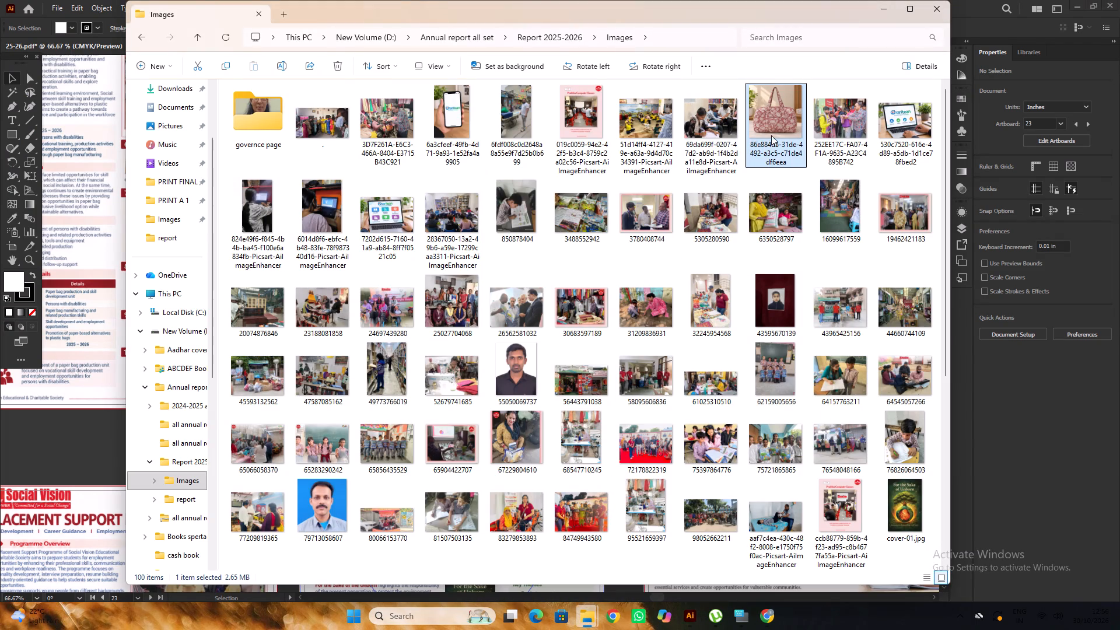
key(Delete)
scroll(708, 212, down, 4)
scroll(708, 212, up, 1)
scroll(708, 212, down, 2)
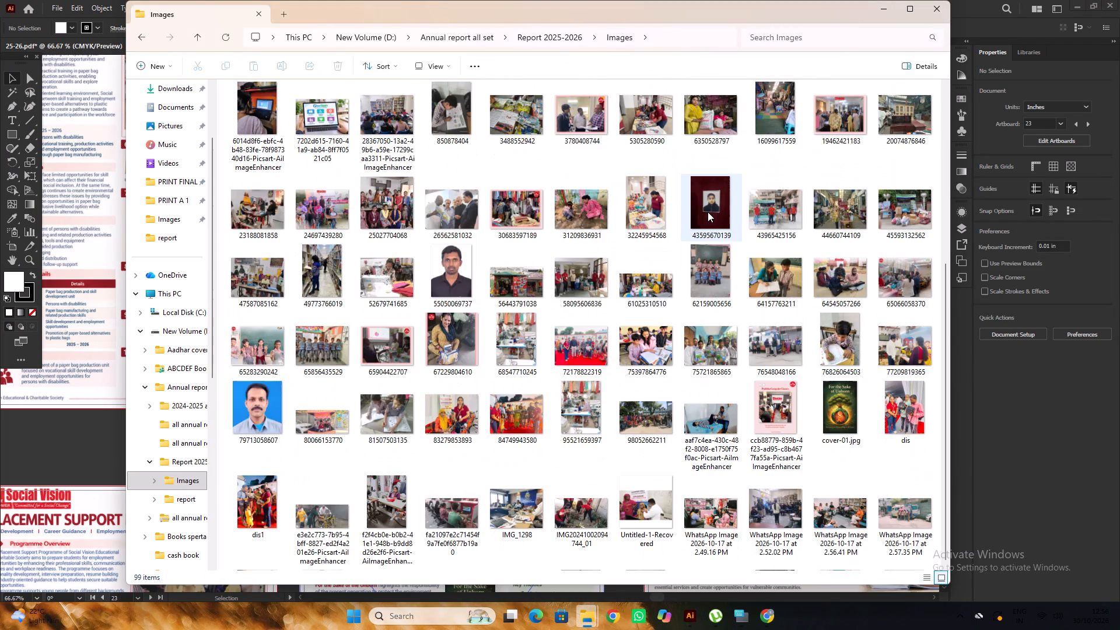
scroll(708, 212, down, 12)
scroll(727, 261, up, 7)
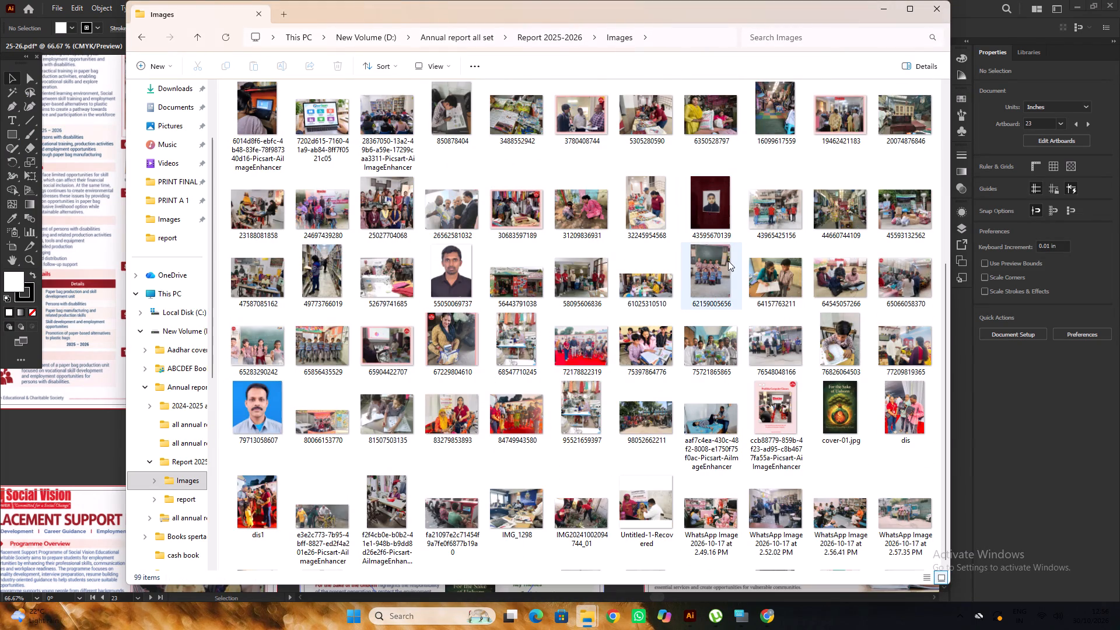
scroll(728, 261, up, 5)
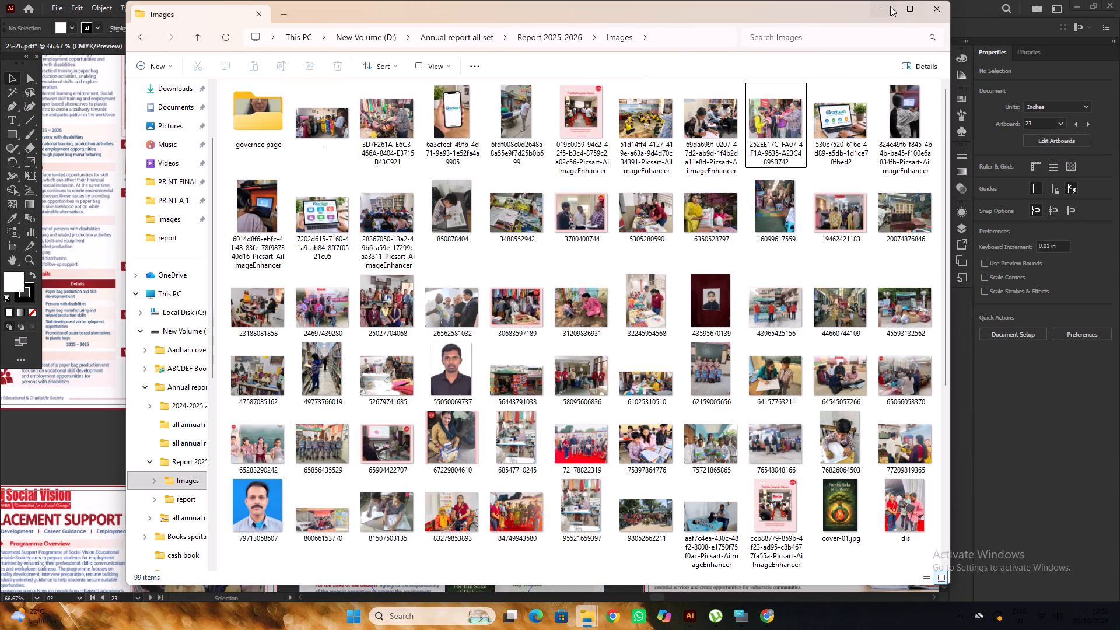
click(890, 6)
Back in Illustrator, decline updating the missing links and delete the clipped bag image under Examples of Recycled Products.
click(657, 330)
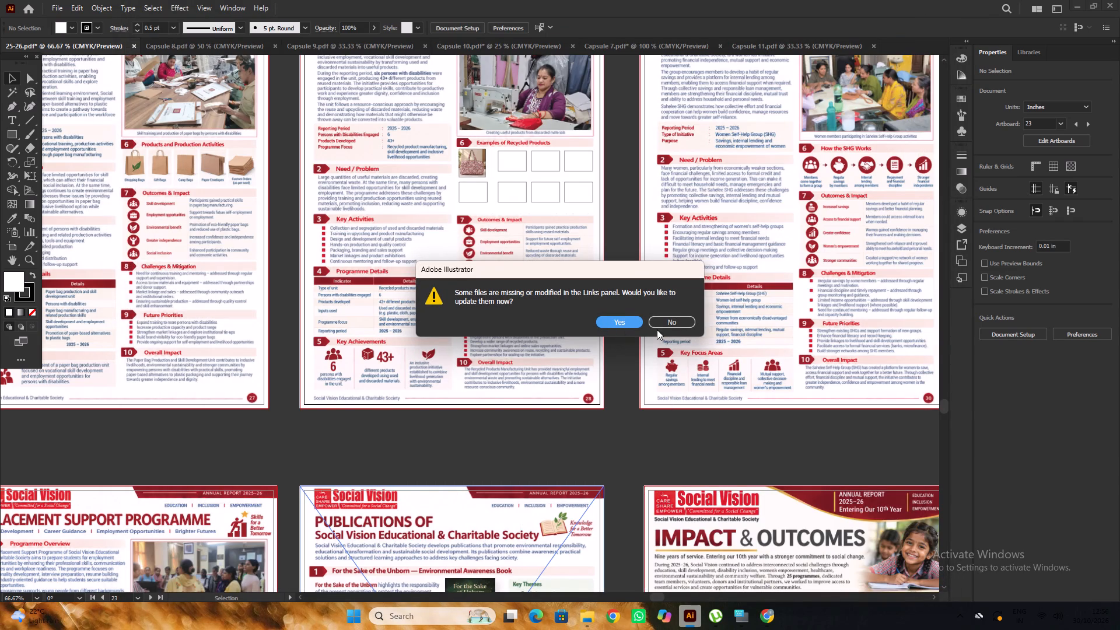
click(659, 324)
click(664, 322)
click(479, 167)
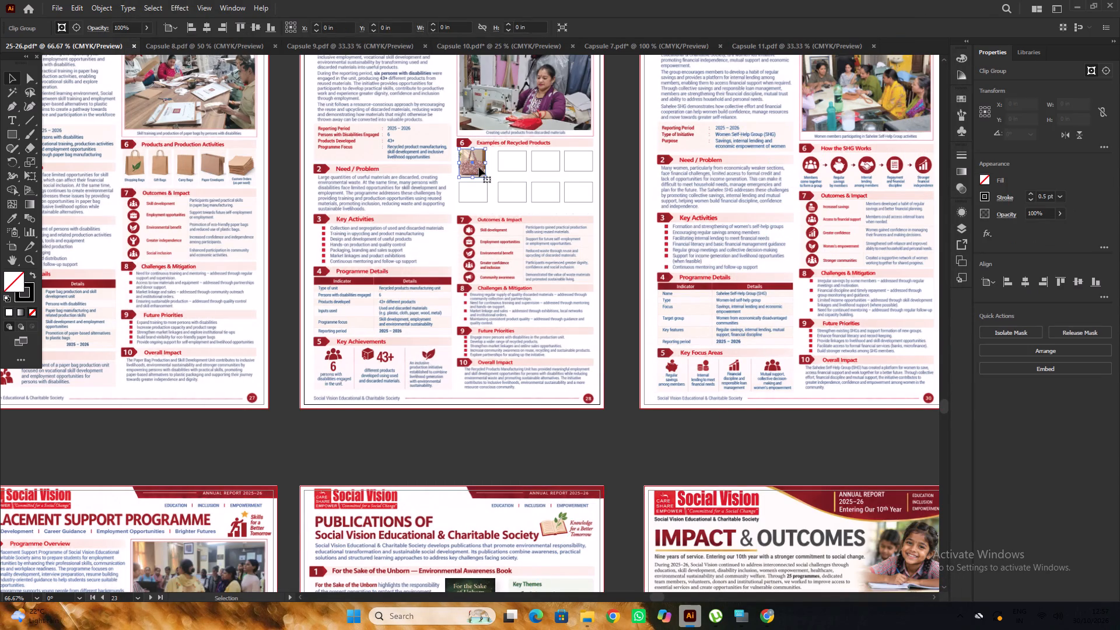
key(Delete)
Copy the first rectangle of the lower row straight up into the empty first place, level with the top row.
scroll(476, 170, up, 3)
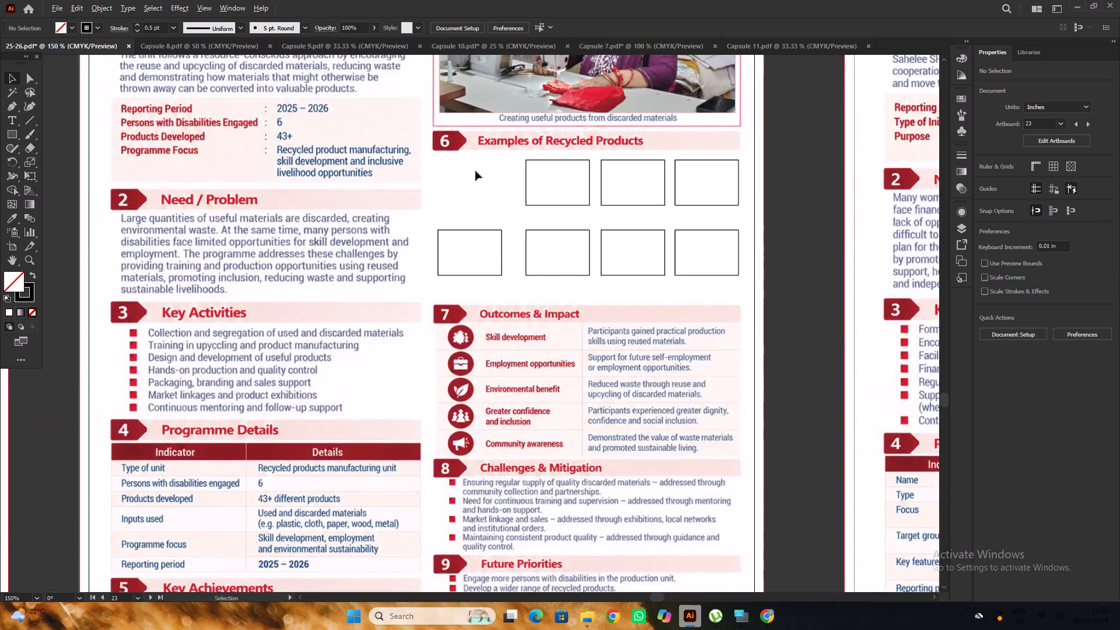
alt+scroll(473, 187, up, 2)
alt+drag(474, 272, 474, 141)
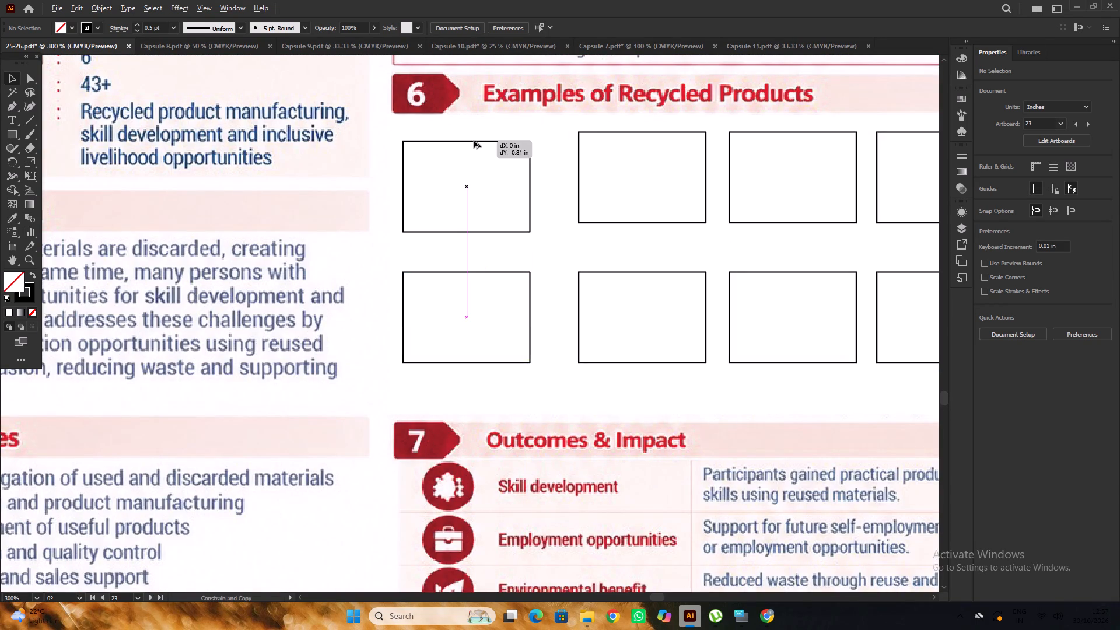
alt+drag(474, 141, 474, 133)
alt+scroll(464, 168, down, 4)
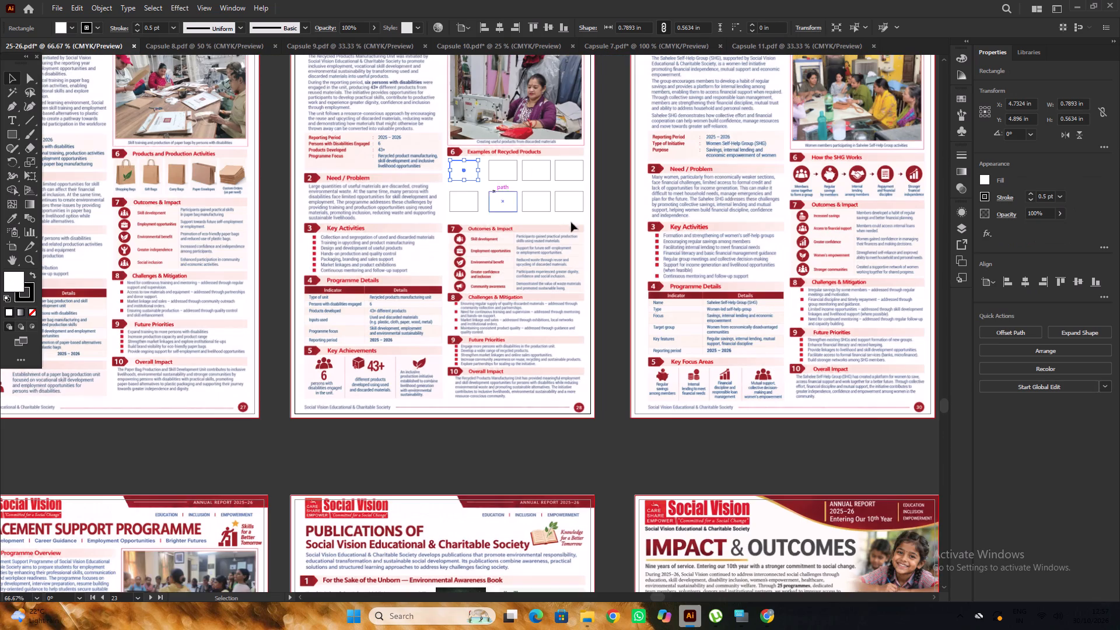
click(610, 211)
scroll(609, 211, up, 3)
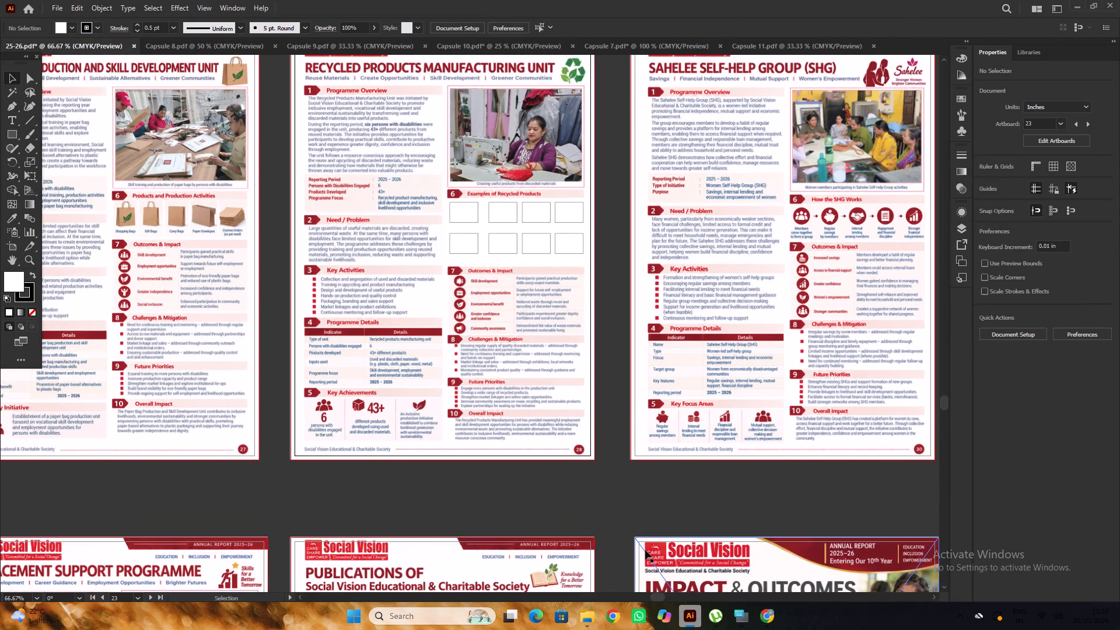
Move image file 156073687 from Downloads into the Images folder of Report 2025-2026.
click(770, 616)
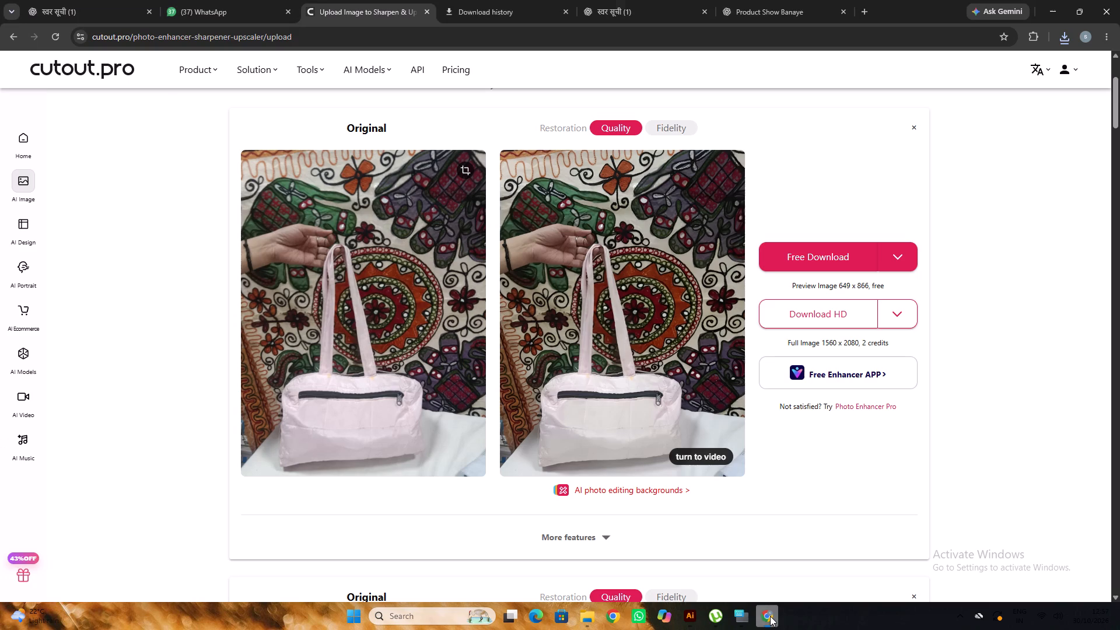
double_click(770, 616)
click(1067, 35)
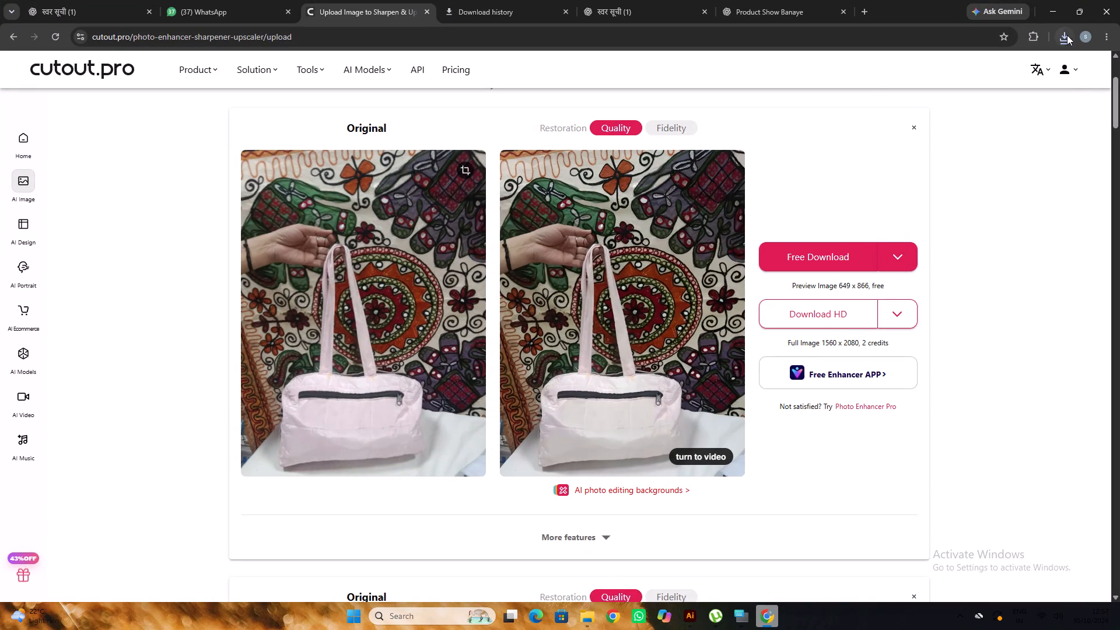
click(1020, 89)
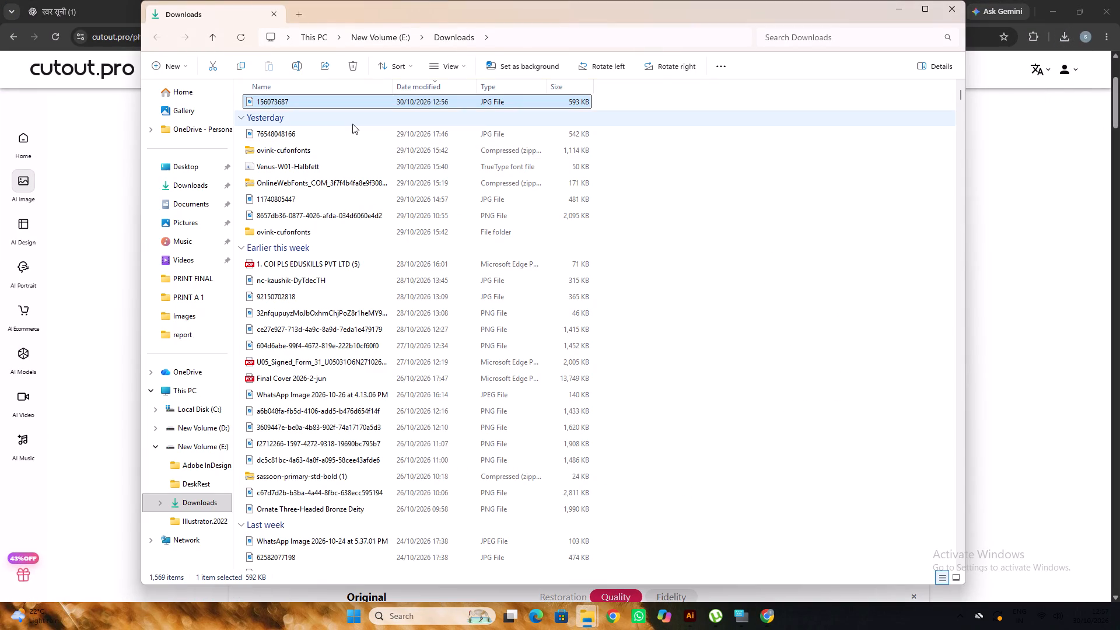
key(ctrl+c)
key(ctrl+x)
click(894, 7)
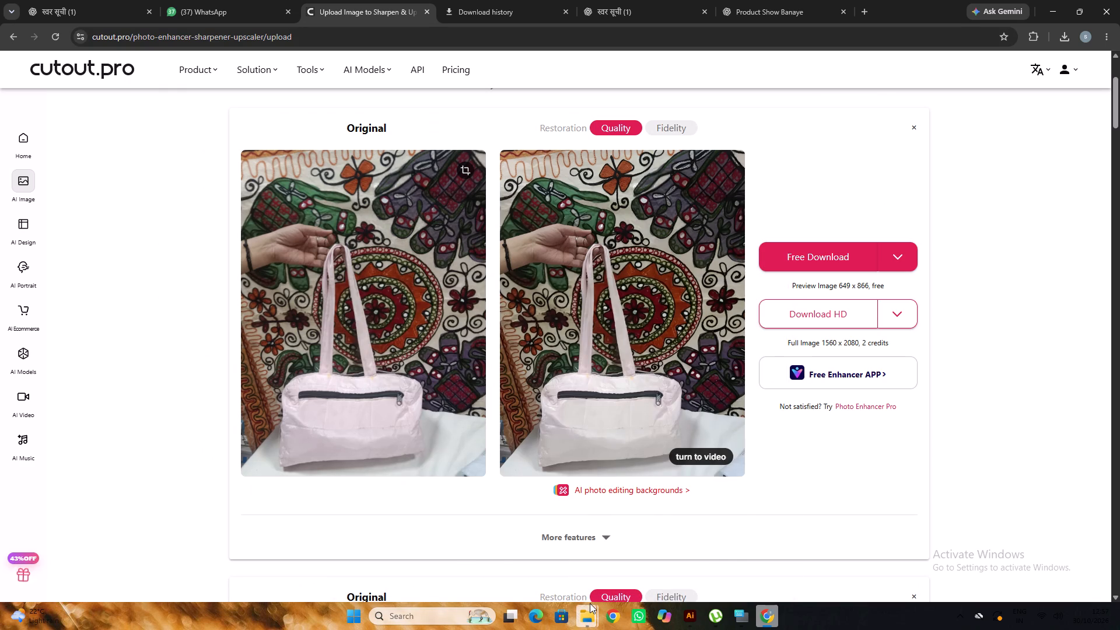
click(583, 572)
key(ctrl+v)
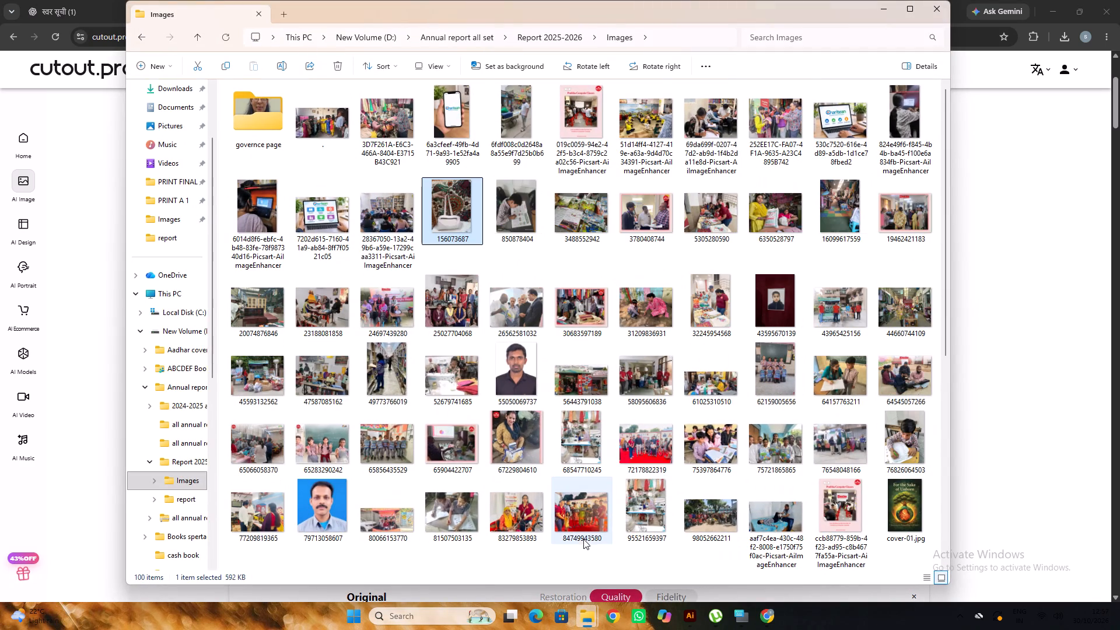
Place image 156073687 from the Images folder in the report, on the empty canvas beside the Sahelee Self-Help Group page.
drag(453, 238, 687, 615)
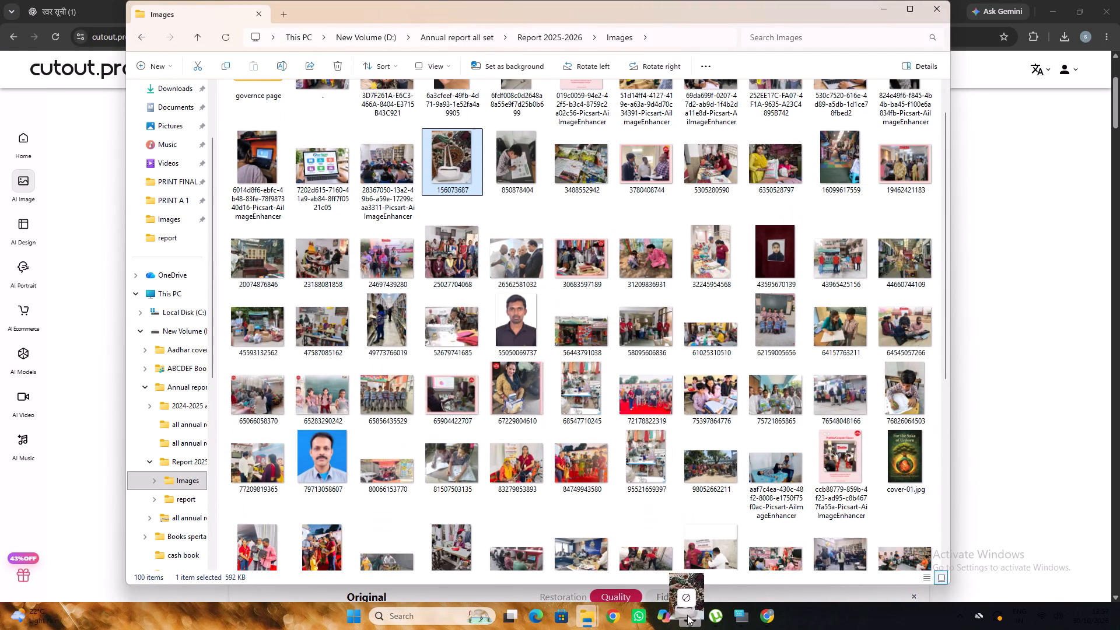
drag(687, 615, 619, 525)
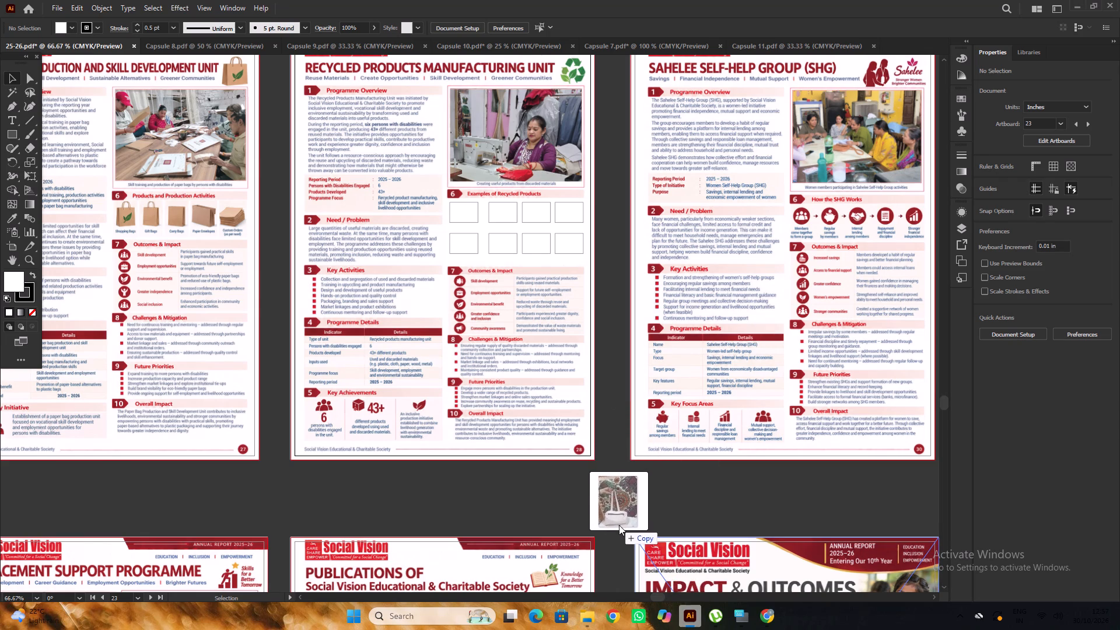
drag(619, 525, 612, 504)
scroll(520, 438, down, 5)
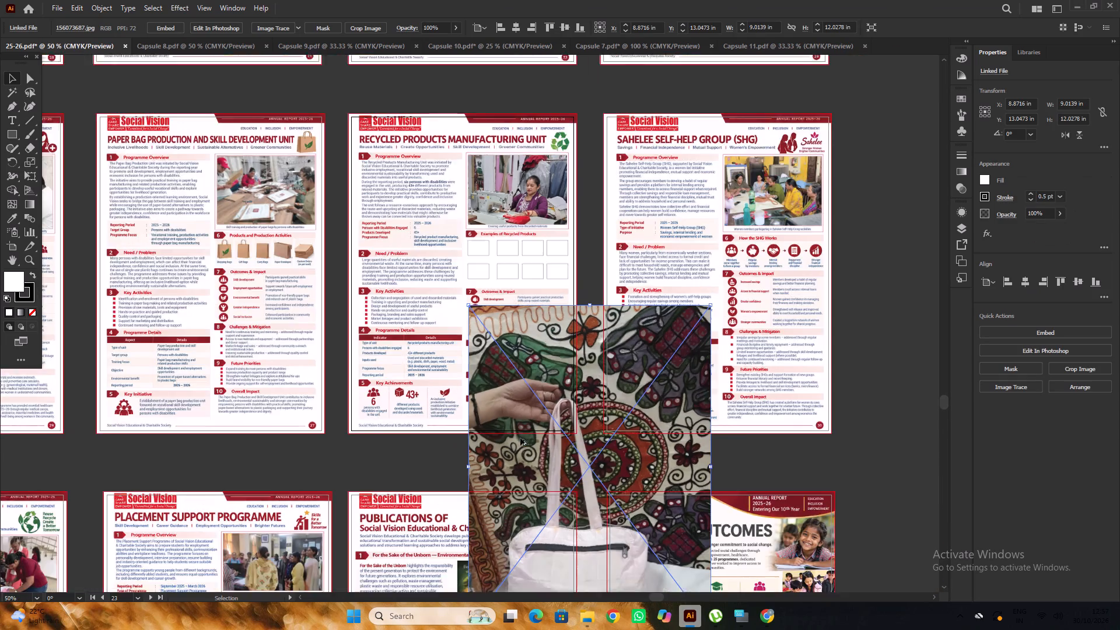
scroll(520, 438, down, 2)
drag(554, 449, 750, 386)
key(space)
drag(795, 475, 682, 434)
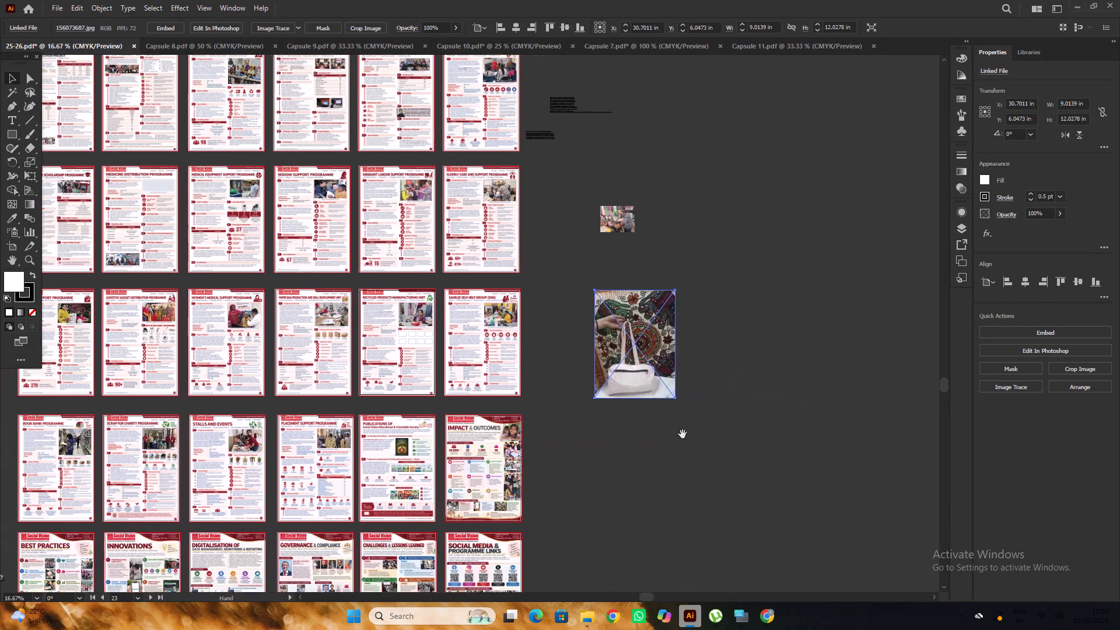
drag(682, 434, 683, 434)
click(715, 429)
Copy an empty rectangle from the Examples of Recycled Products grid to the canvas just below the placed bag image.
alt+scroll(667, 363, up, 2)
click(652, 370)
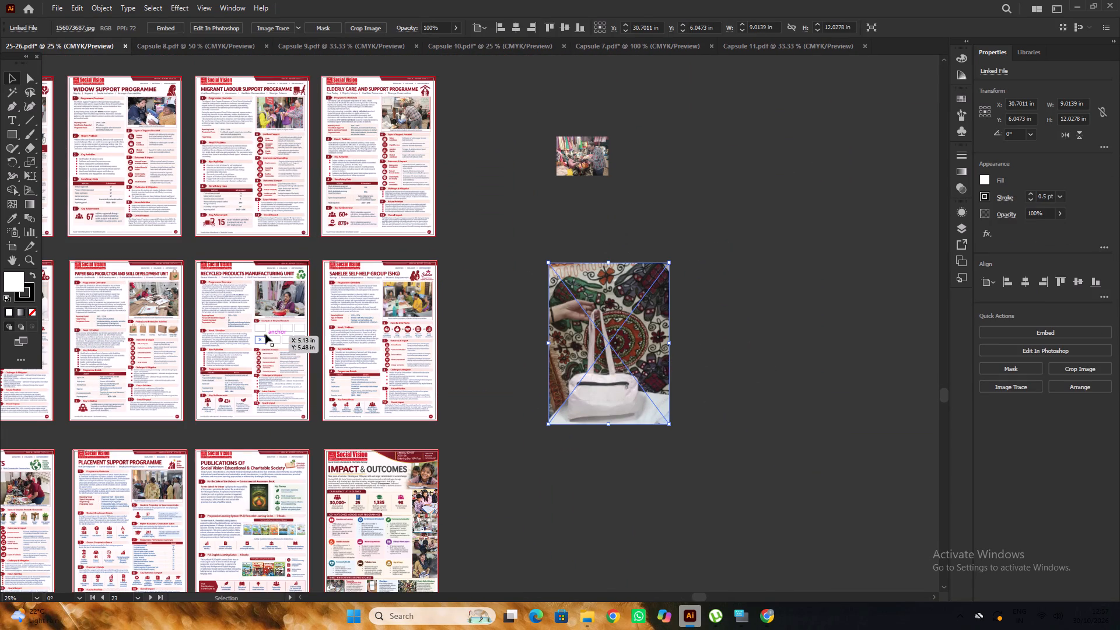
drag(264, 331, 586, 457)
click(654, 451)
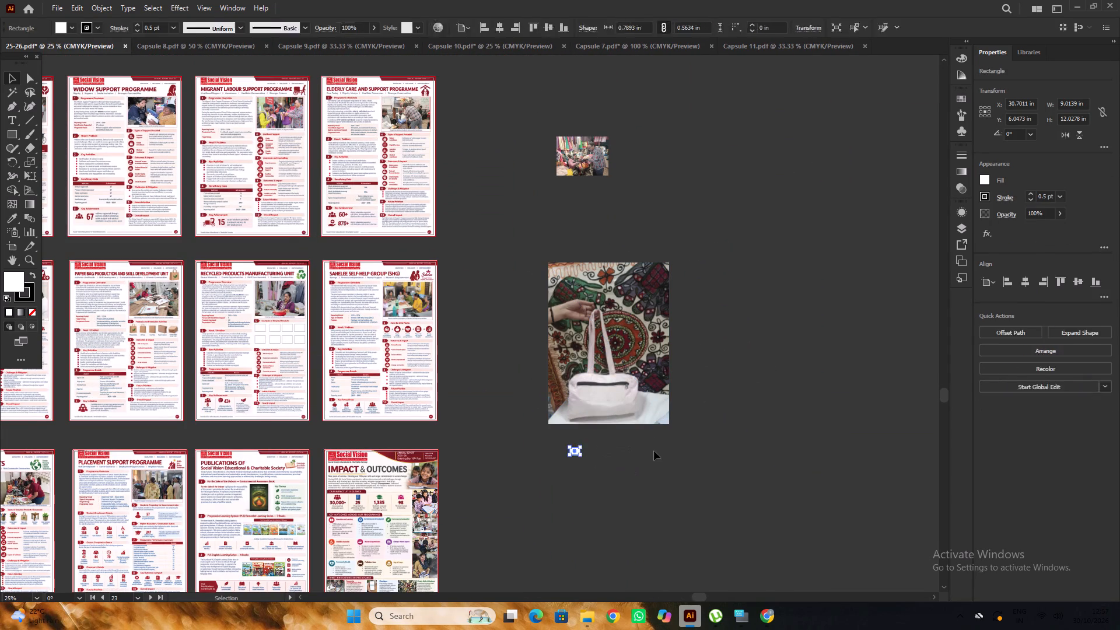
Scale the placed bag image down proportionally to about 2.64 by 3.52 in.
click(625, 371)
alt+shift+drag(668, 426, 643, 367)
click(654, 393)
Move the copied rectangle onto the bag image, bring it to the front and place it near the image's centre.
alt+scroll(640, 395, up, 2)
drag(517, 507, 579, 309)
alt+scroll(581, 309, up, 3)
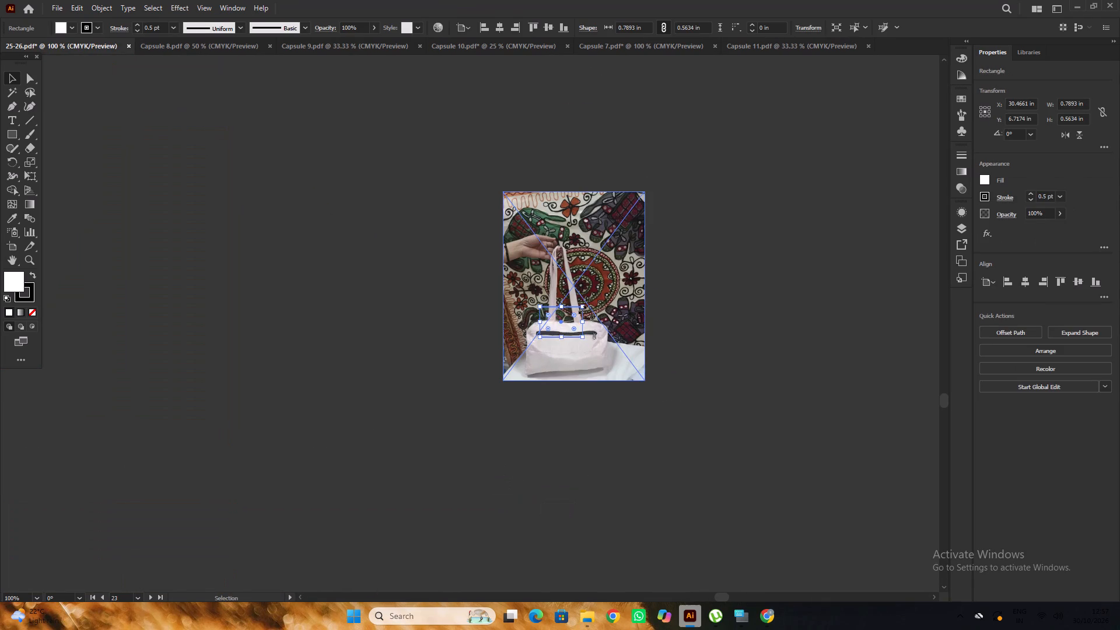
key(ctrl+shift+bracketright)
scroll(581, 309, up, 3)
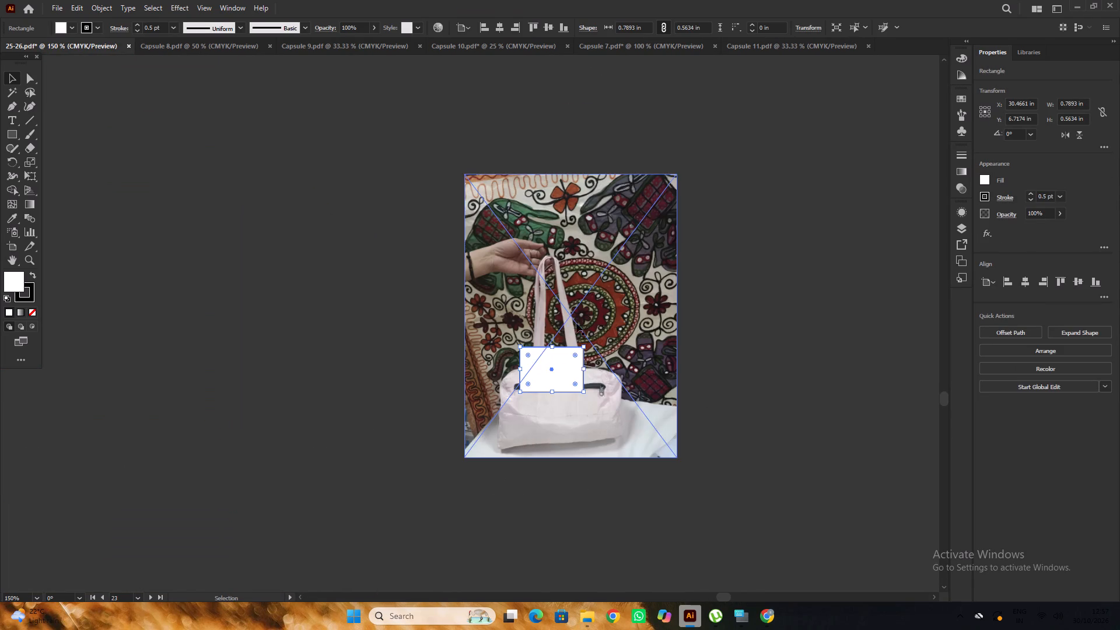
drag(565, 369, 576, 333)
click(655, 272)
click(814, 236)
Shrink the bag image proportionally to about 1.15 by 1.54 in, and further until it is slightly narrower than the rectangle.
click(611, 222)
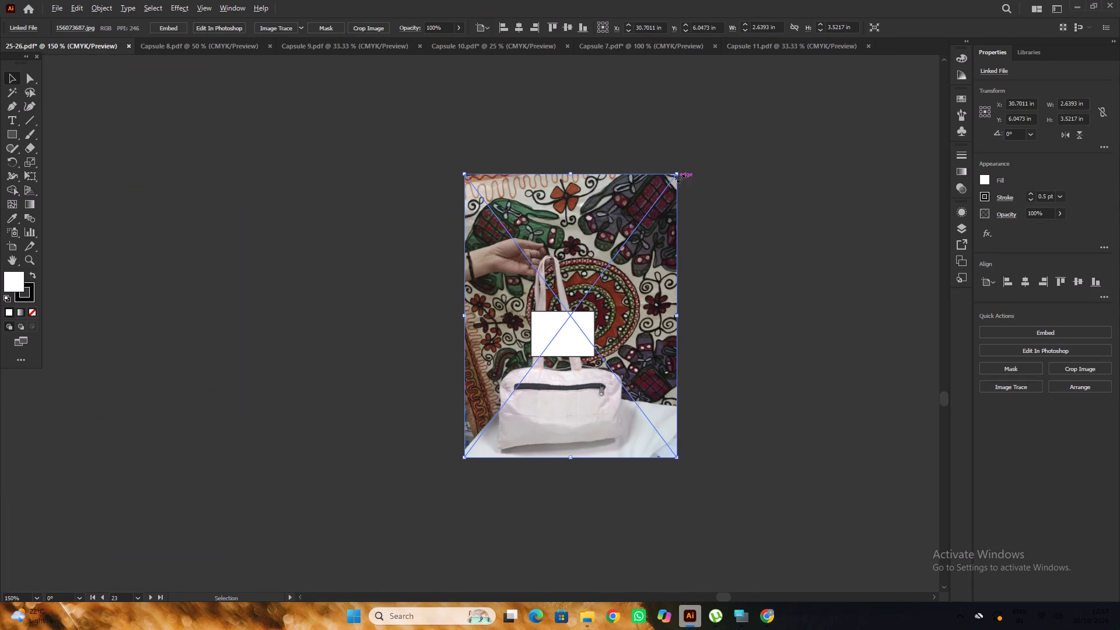
alt+drag(681, 174, 661, 215)
alt+shift+drag(675, 174, 640, 232)
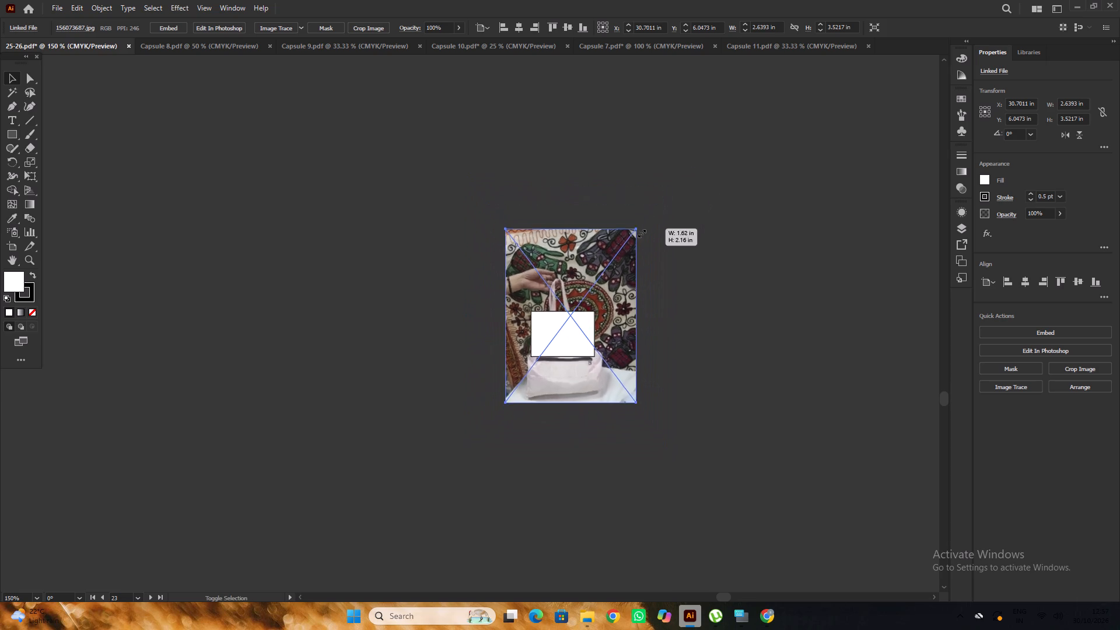
alt+shift+drag(640, 232, 634, 254)
scroll(574, 325, up, 3)
drag(573, 353, 575, 316)
click(625, 408)
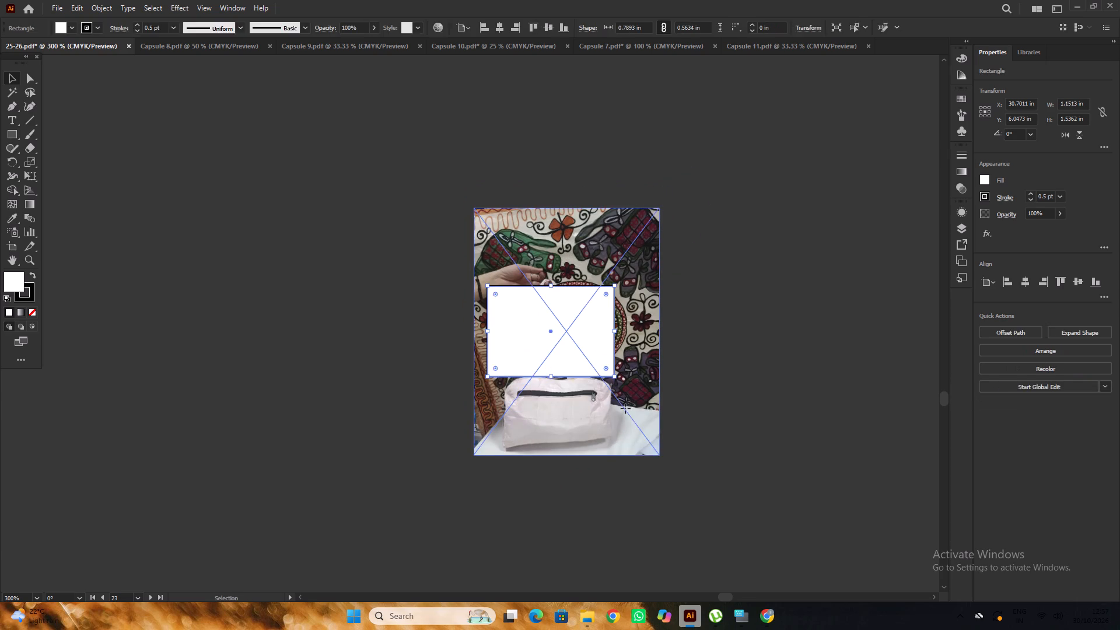
alt+shift+drag(659, 454, 636, 407)
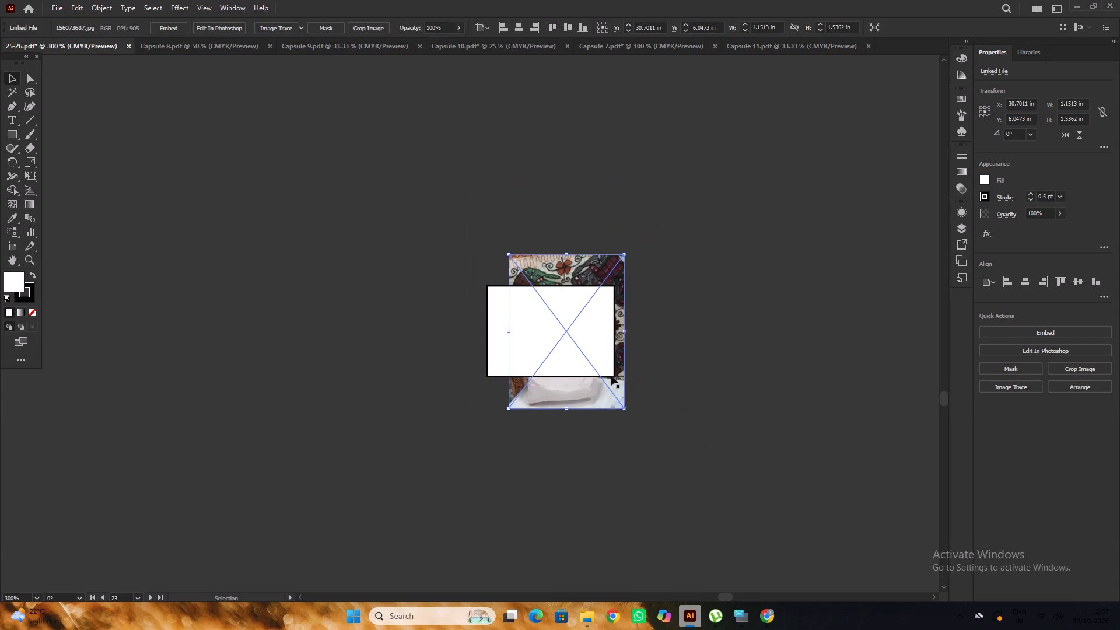
Rotate the rectangle a quarter turn to portrait orientation and position it within the bag image's edges.
alt+scroll(611, 376, up, 2)
drag(570, 342, 595, 401)
shift+drag(649, 438, 648, 442)
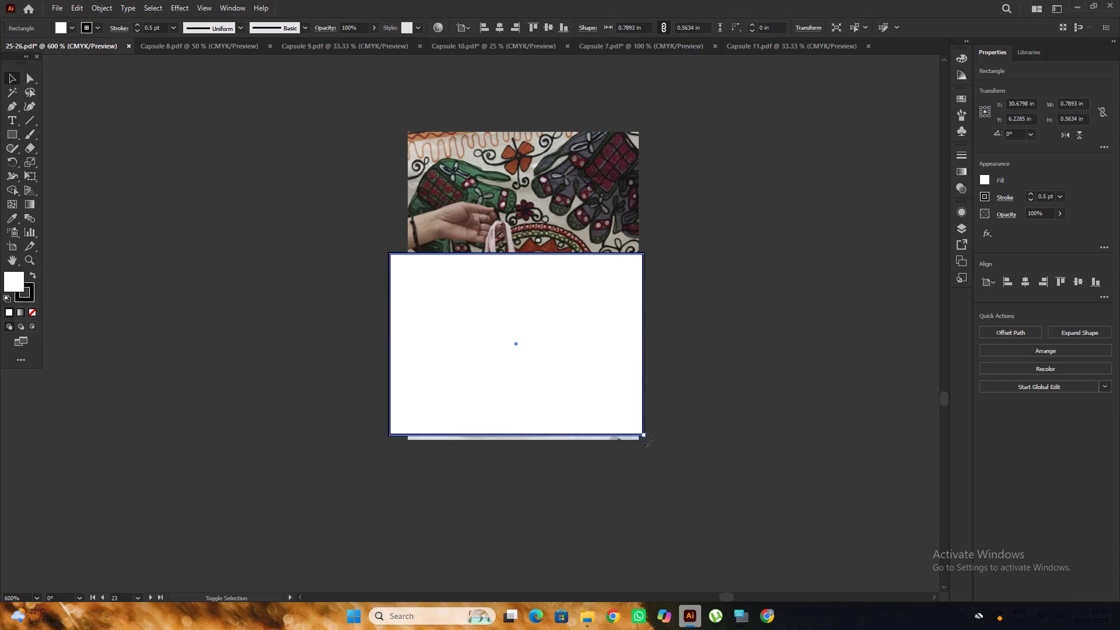
shift+drag(648, 442, 481, 421)
drag(525, 409, 536, 344)
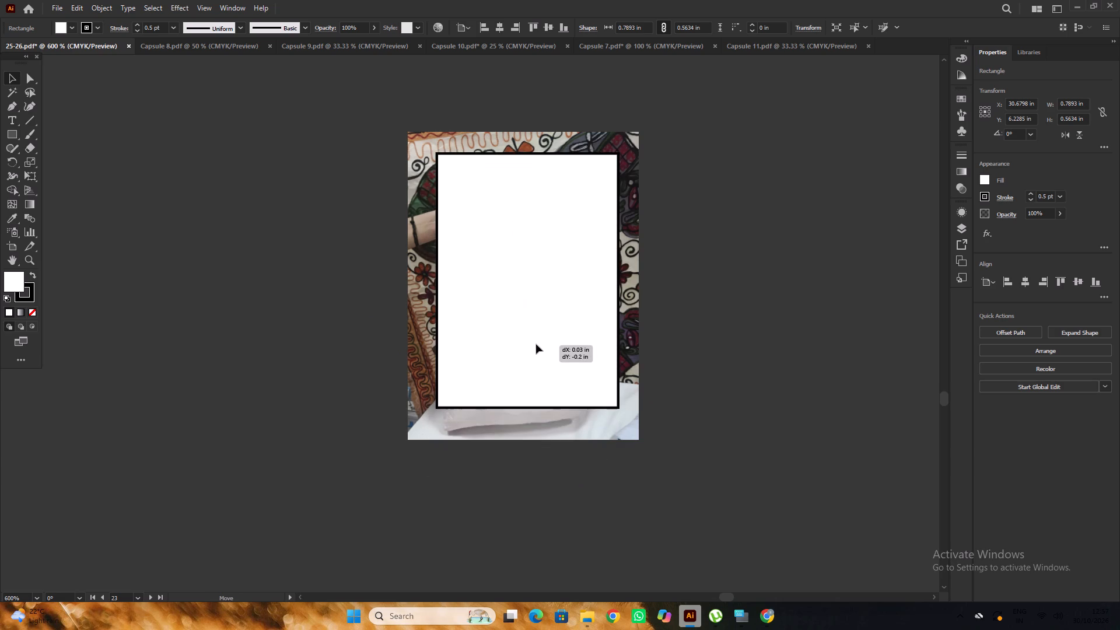
drag(536, 344, 535, 363)
Remove the stroke from the portrait rectangle over the bag image.
click(717, 348)
alt+scroll(717, 348, down, 1)
click(601, 329)
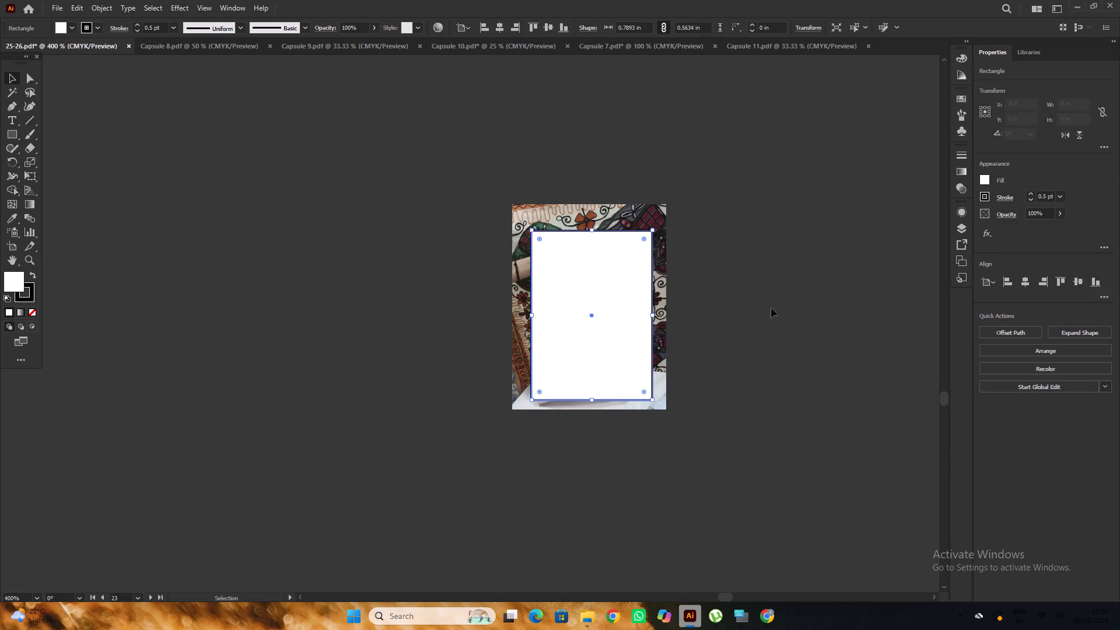
triple_click(1034, 201)
double_click(1031, 201)
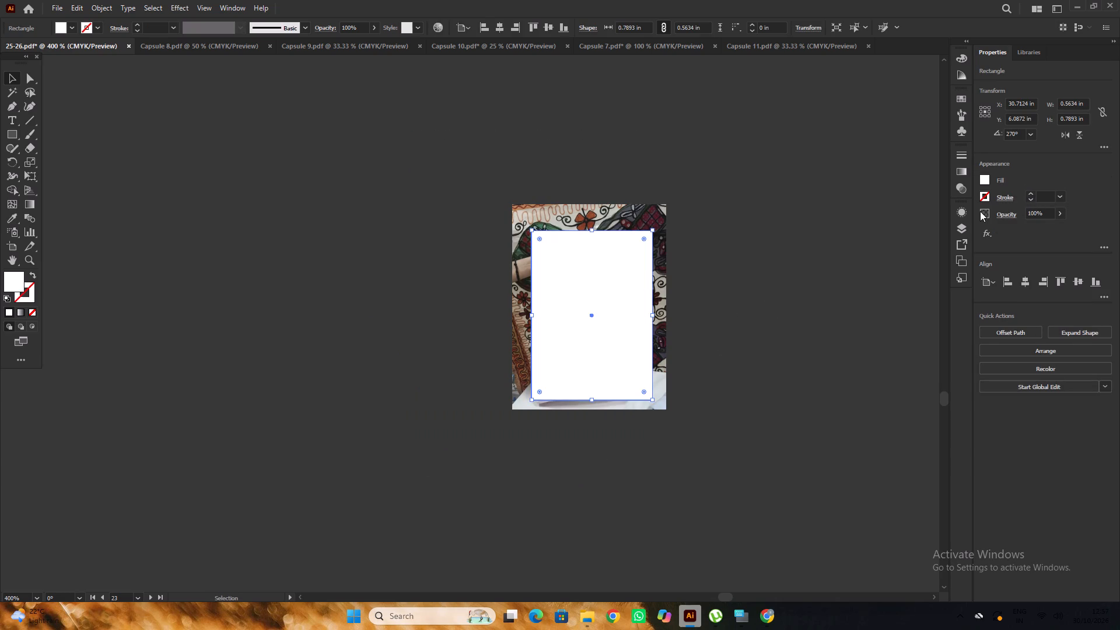
Delete the four placeholder rectangles in the upper row of the Examples of Recycled Products section.
click(796, 268)
alt+scroll(794, 258, down, 6)
key(space)
key(space)
key(space)
drag(592, 293, 814, 285)
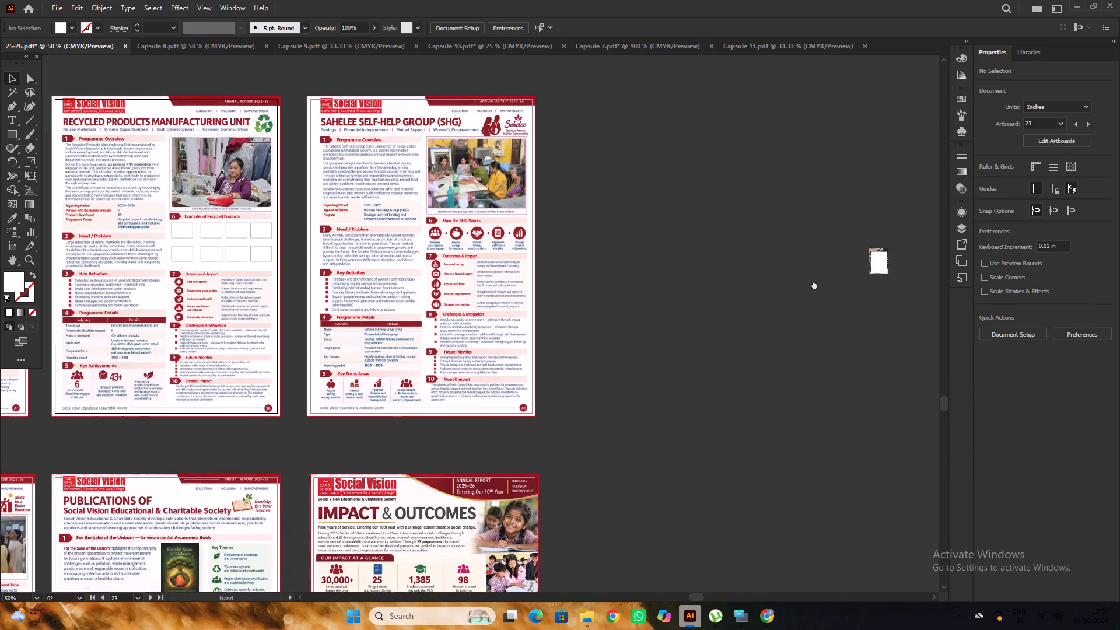
drag(814, 285, 831, 282)
alt+scroll(424, 223, up, 1)
click(274, 232)
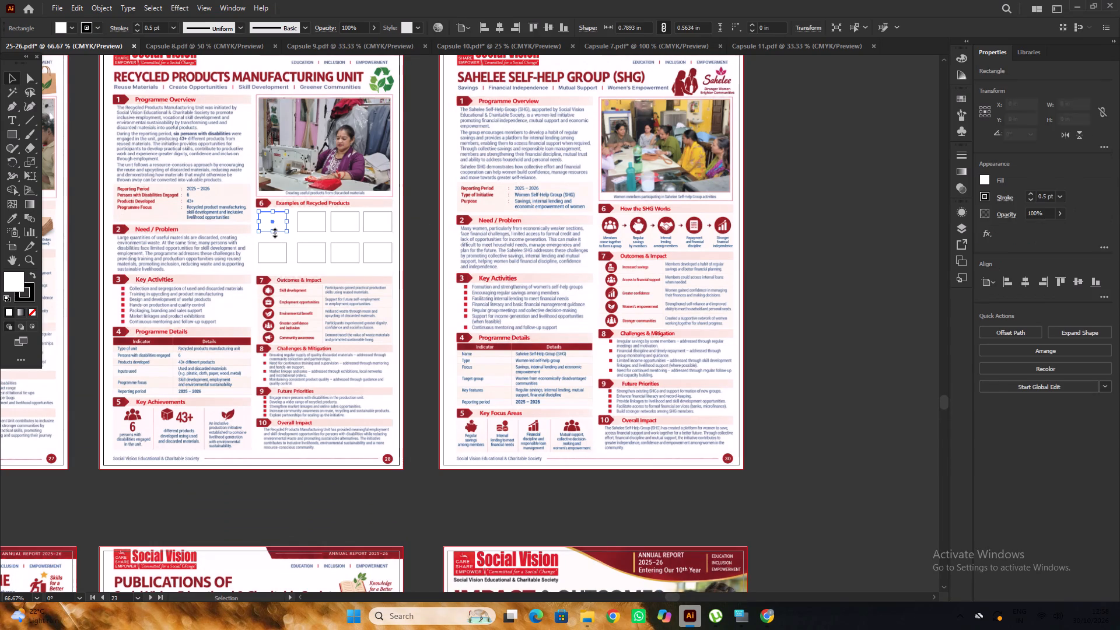
key(Delete)
click(301, 229)
key(Delete)
click(339, 232)
key(Delete)
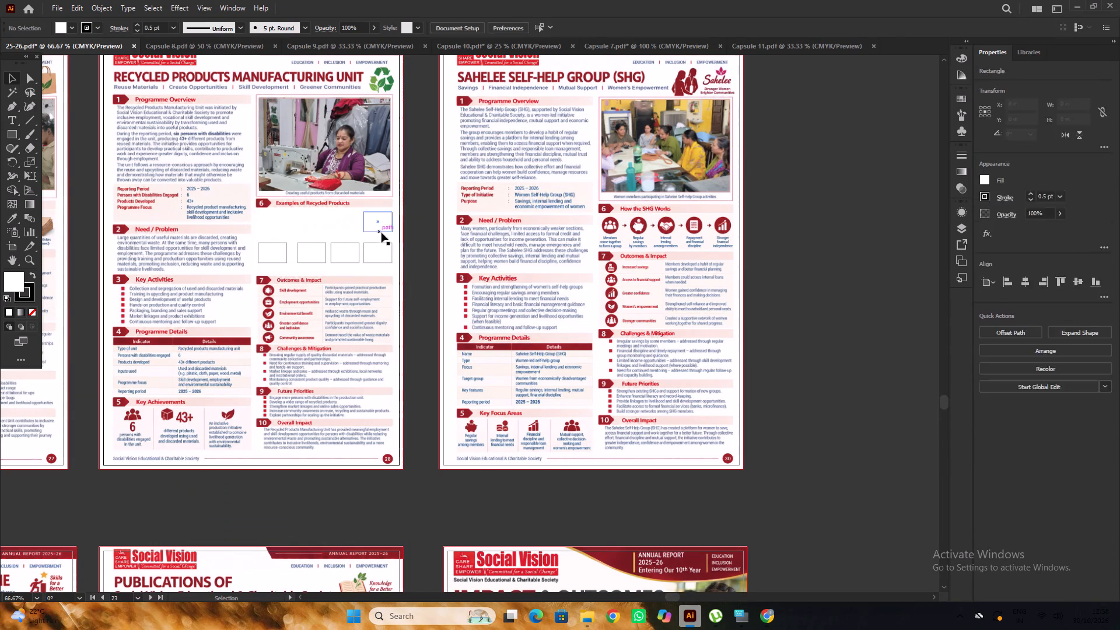
click(381, 233)
key(Delete)
Delete the first three placeholder rectangles in the lower row of the Examples of Recycled Products section.
click(284, 261)
key(Delete)
click(312, 264)
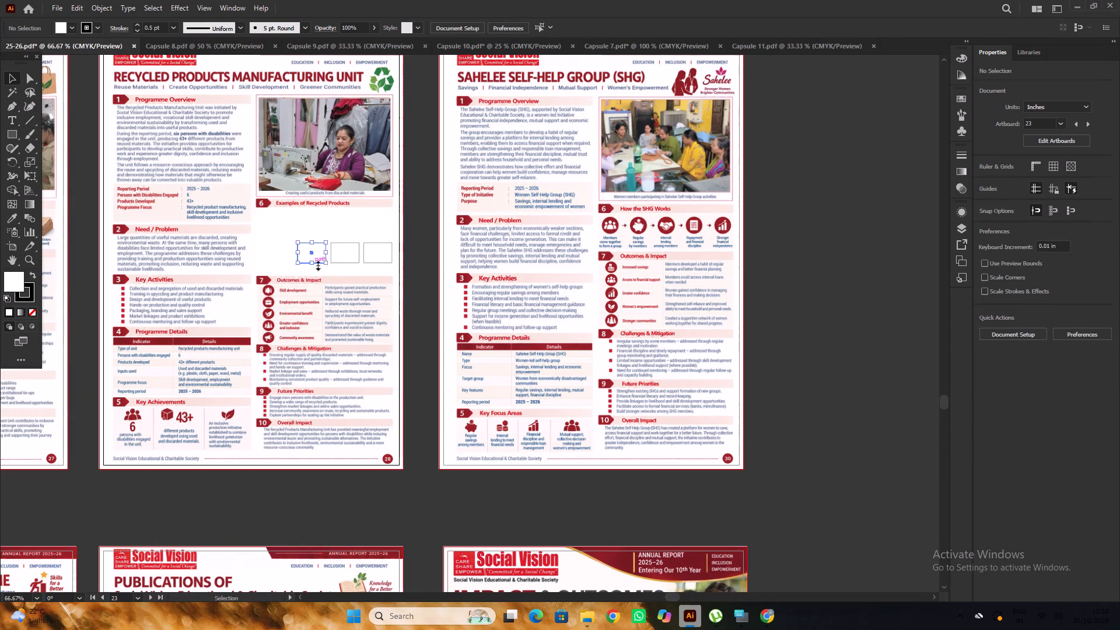
key(Delete)
click(334, 262)
key(Delete)
Move the last placeholder rectangle of the recycled products section off the page, near the bag image.
scroll(321, 249, up, 4)
alt+scroll(250, 294, up, 2)
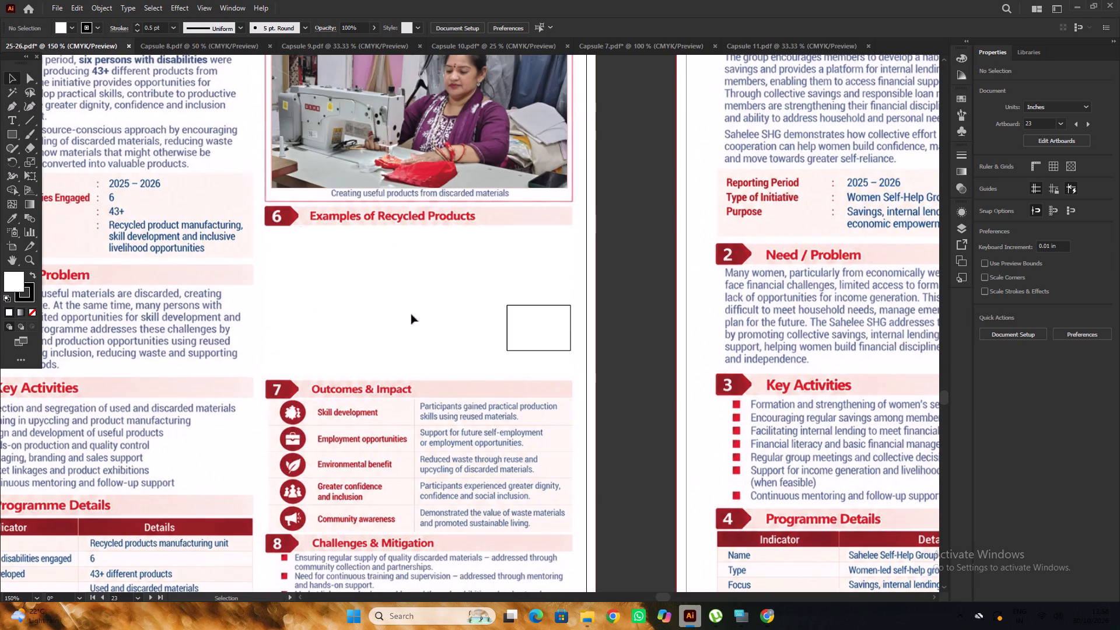
alt+scroll(348, 292, down, 4)
drag(381, 302, 765, 339)
Reposition the portrait rectangle over the bag image so it lies centred within the image's edges.
key(space)
drag(823, 372, 741, 360)
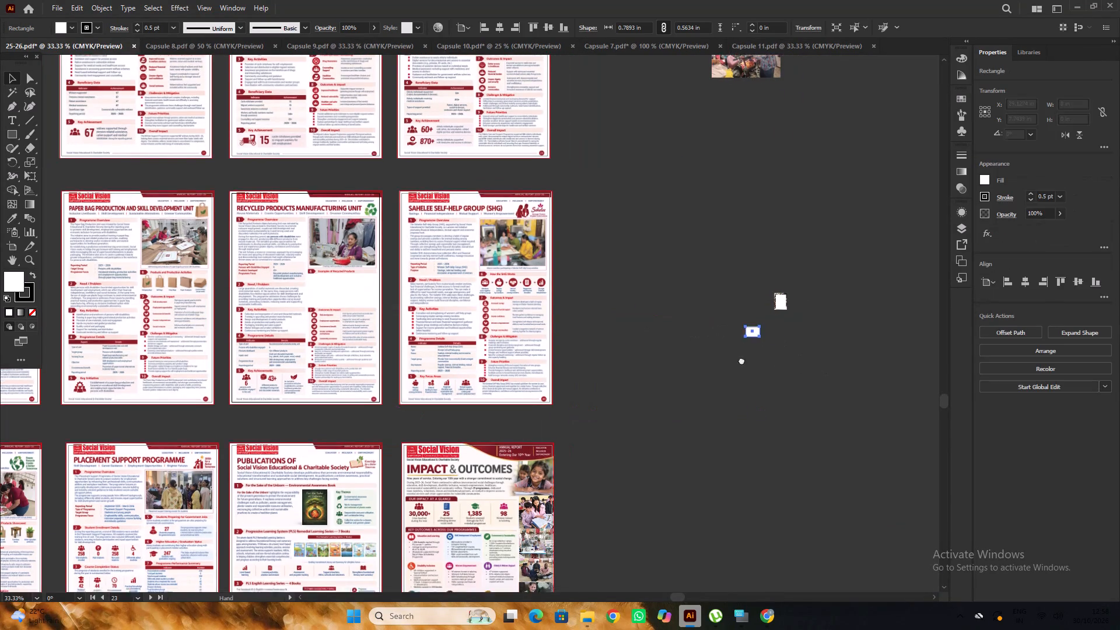
drag(741, 360, 532, 334)
click(564, 311)
alt+scroll(498, 257, up, 4)
drag(529, 285, 523, 283)
alt+scroll(525, 283, up, 3)
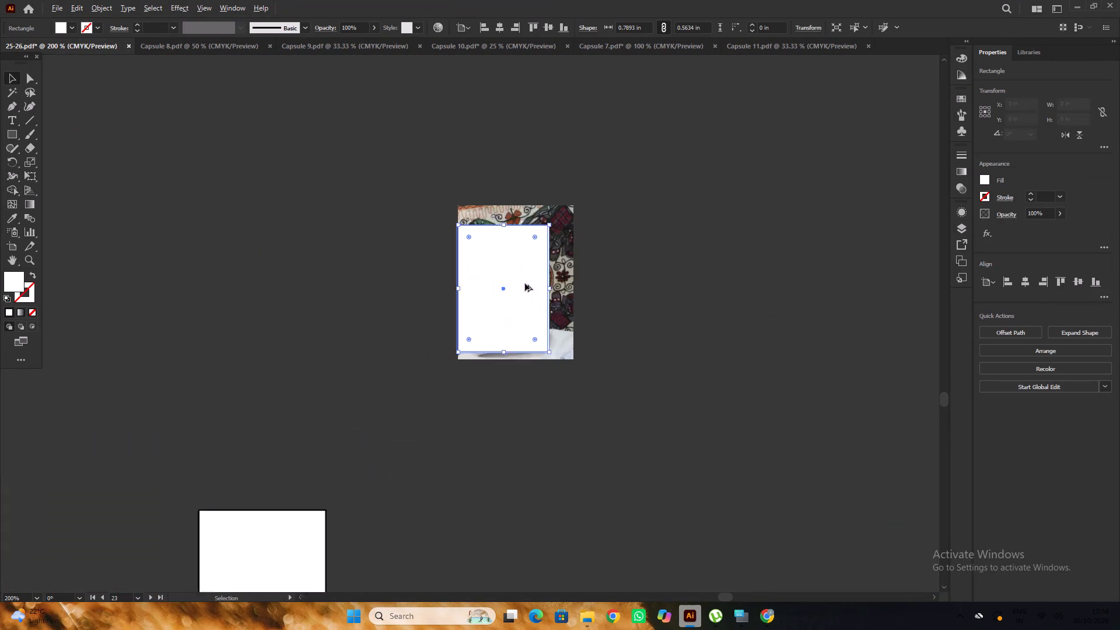
drag(516, 283, 535, 279)
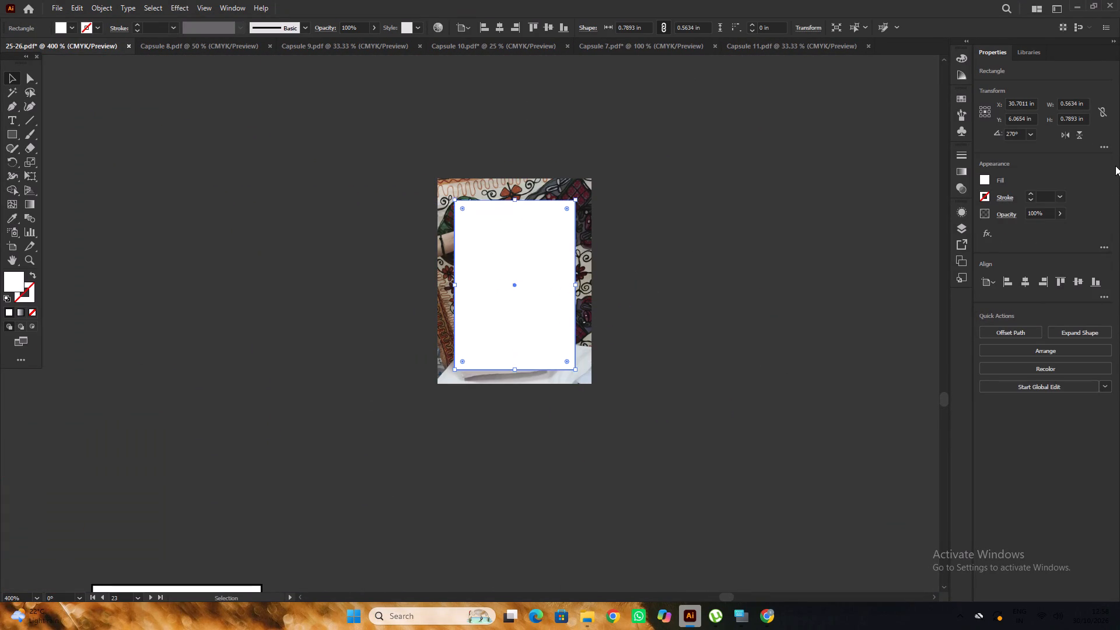
Lower the opacity of the portrait rectangle over the bag image to 36%.
click(1059, 215)
drag(1055, 226, 1028, 230)
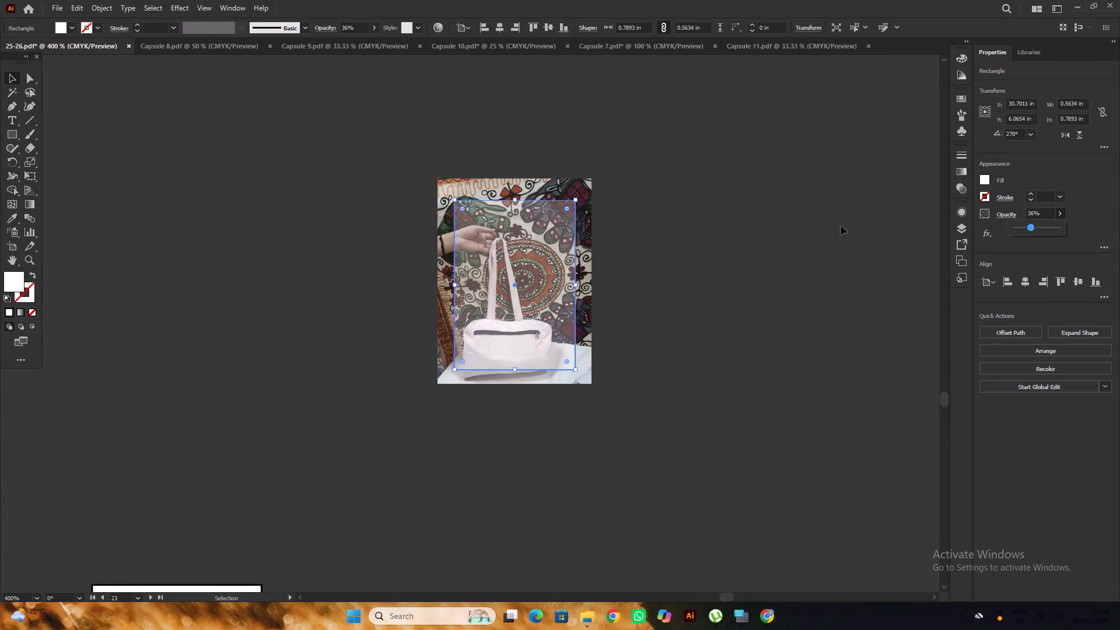
click(771, 211)
Fit the translucent rectangle around the bag and its handles, resizing it to about 0.52 by 0.71 in.
alt+scroll(541, 250, up, 1)
click(526, 240)
drag(538, 245, 537, 258)
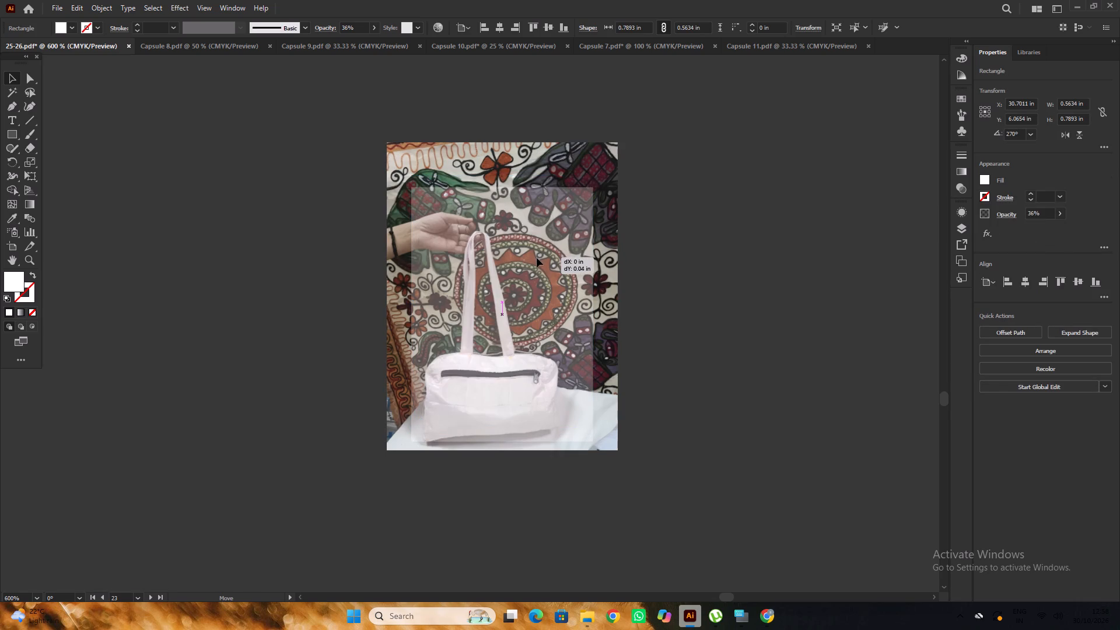
drag(537, 258, 528, 265)
drag(492, 194, 494, 217)
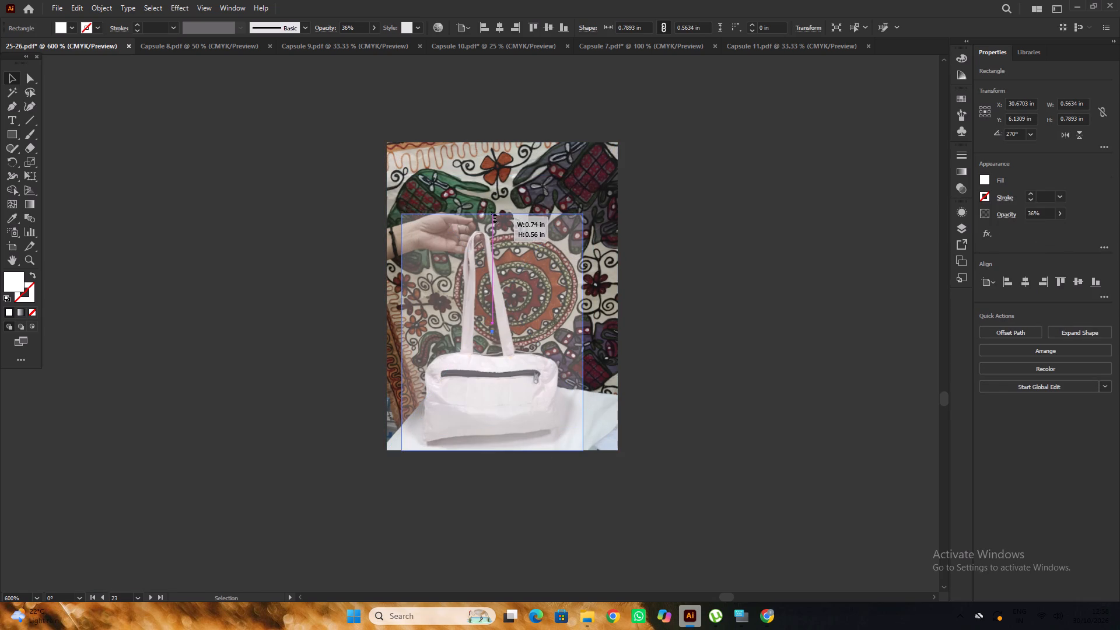
drag(494, 217, 493, 222)
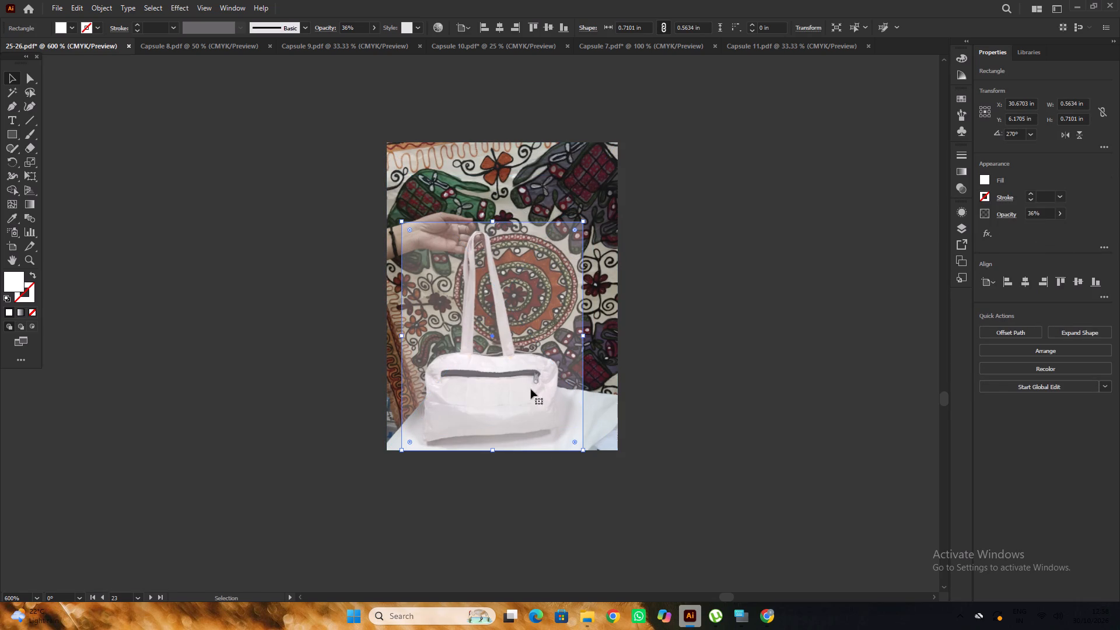
drag(580, 337, 569, 337)
Make a clipping mask from the bag image and the translucent rectangle.
click(698, 300)
drag(697, 299, 475, 510)
right_click(468, 394)
click(534, 300)
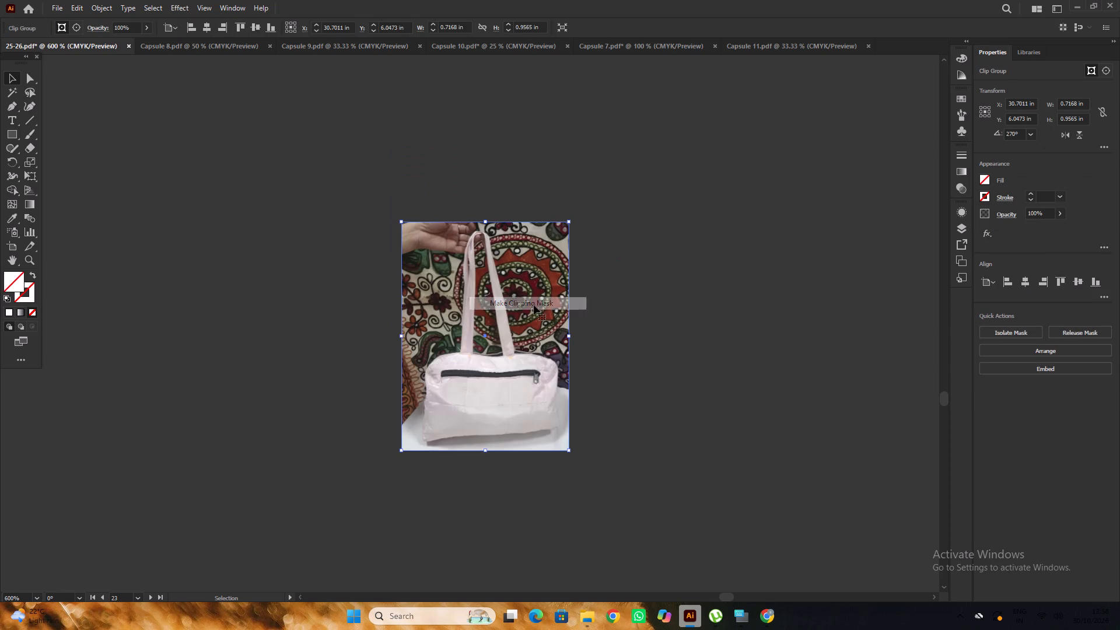
click(660, 286)
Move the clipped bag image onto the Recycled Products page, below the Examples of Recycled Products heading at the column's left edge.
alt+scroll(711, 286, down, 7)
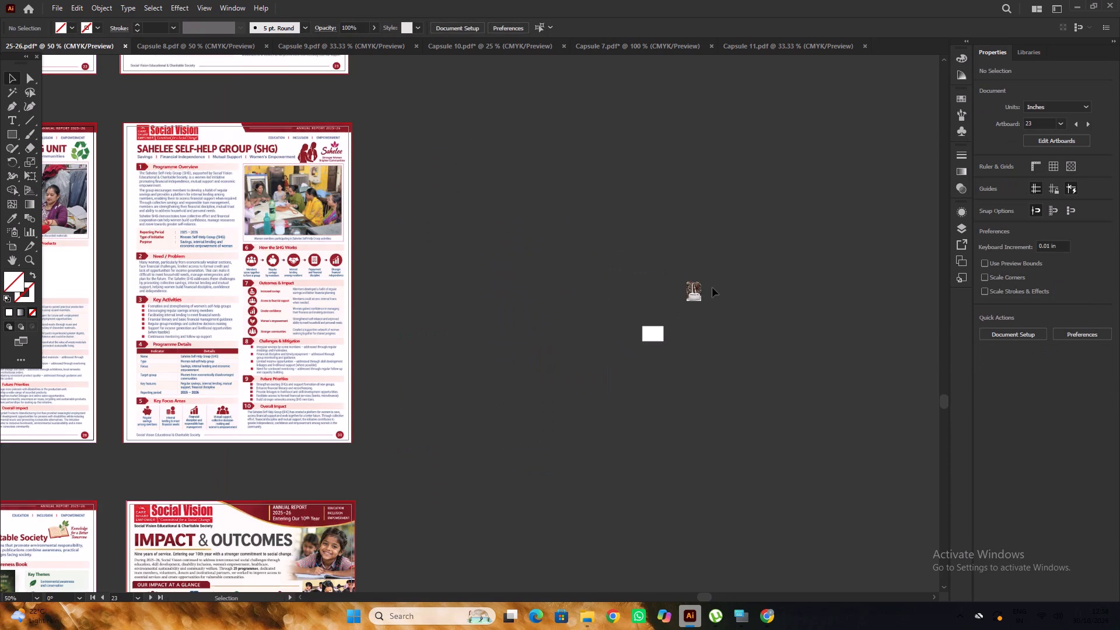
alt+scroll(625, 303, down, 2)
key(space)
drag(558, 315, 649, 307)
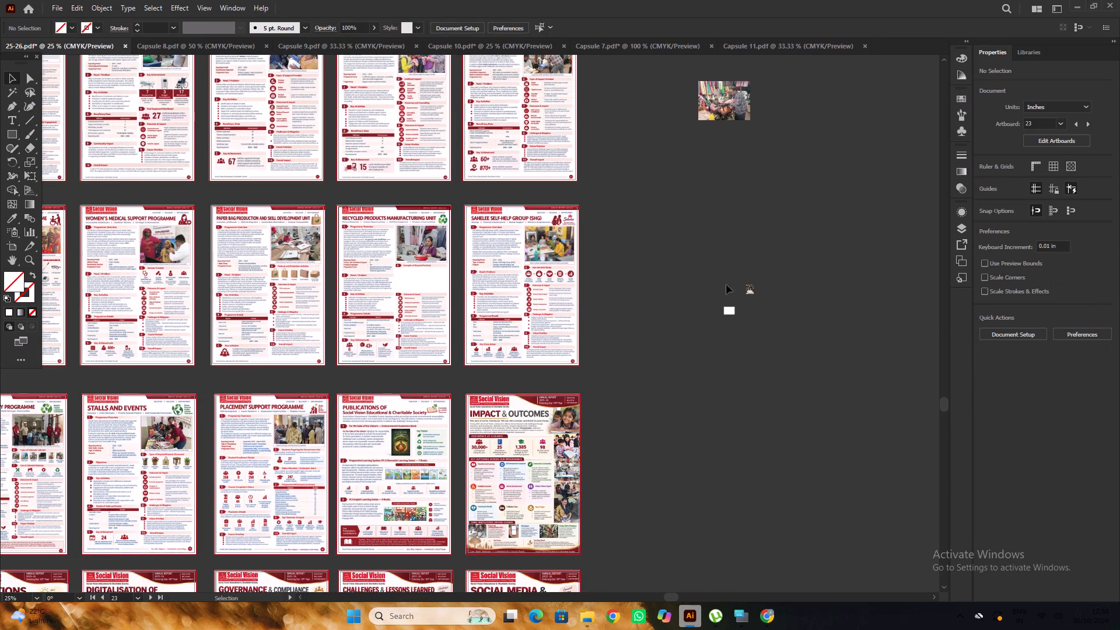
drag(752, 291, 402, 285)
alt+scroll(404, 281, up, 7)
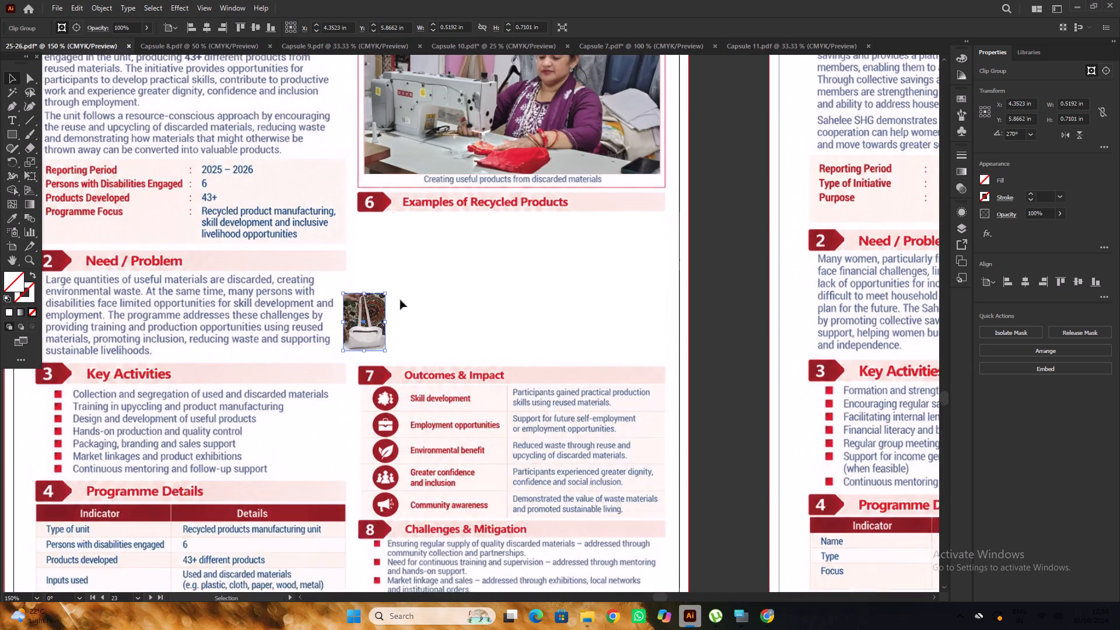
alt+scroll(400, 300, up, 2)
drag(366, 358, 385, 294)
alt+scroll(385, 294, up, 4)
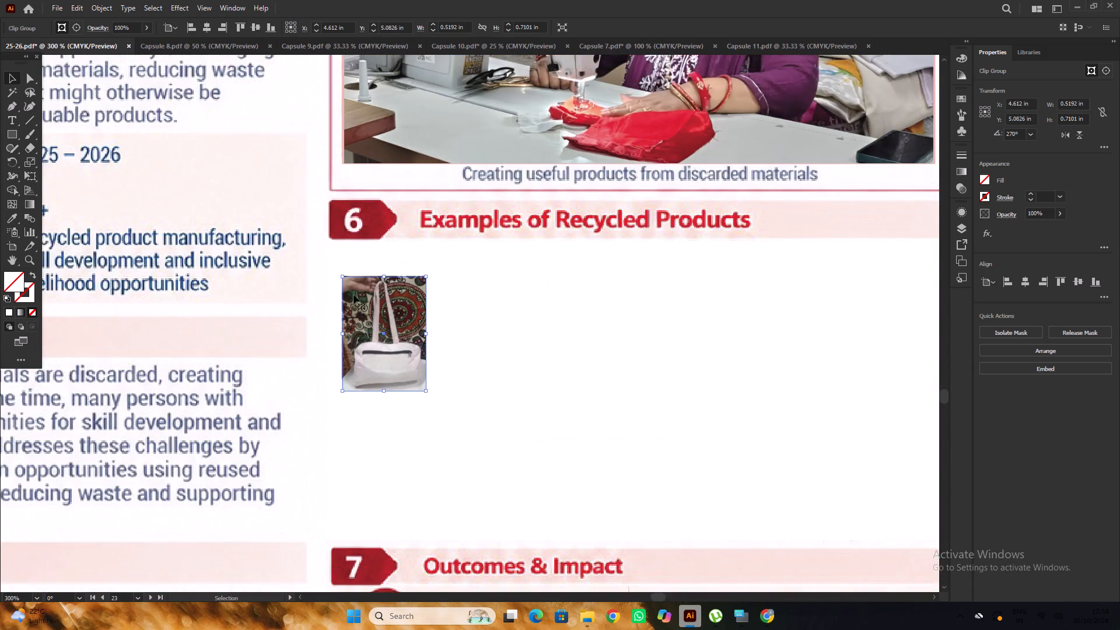
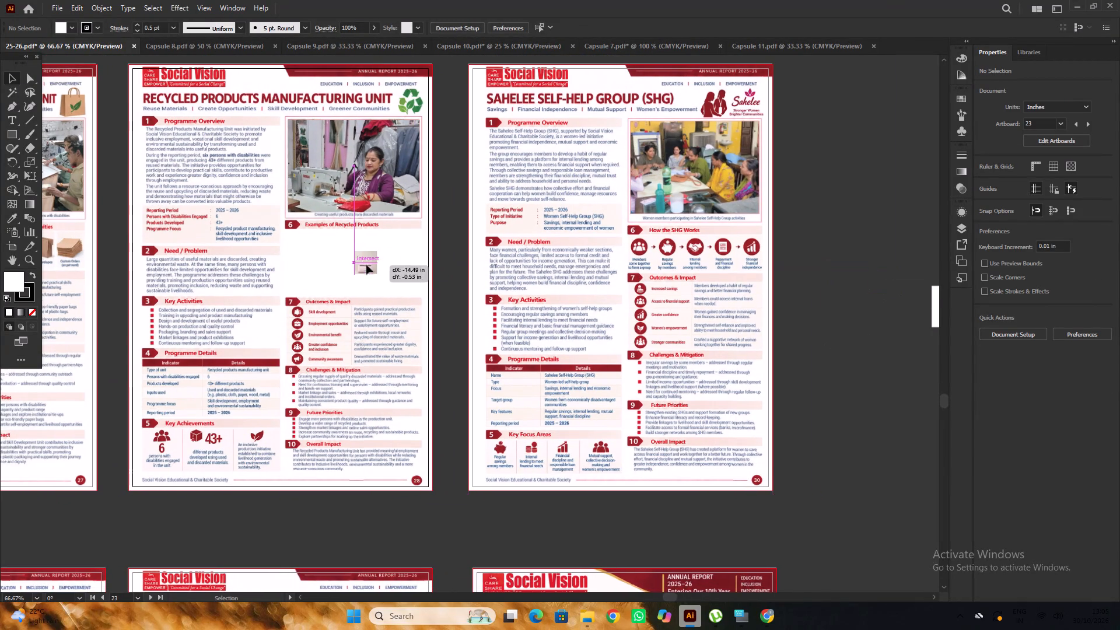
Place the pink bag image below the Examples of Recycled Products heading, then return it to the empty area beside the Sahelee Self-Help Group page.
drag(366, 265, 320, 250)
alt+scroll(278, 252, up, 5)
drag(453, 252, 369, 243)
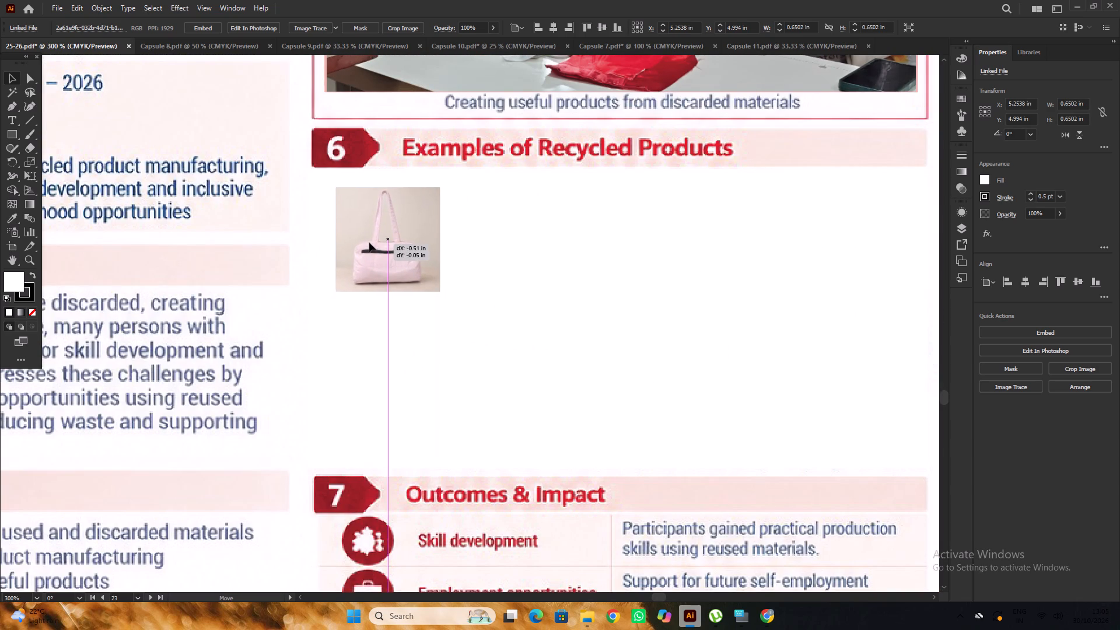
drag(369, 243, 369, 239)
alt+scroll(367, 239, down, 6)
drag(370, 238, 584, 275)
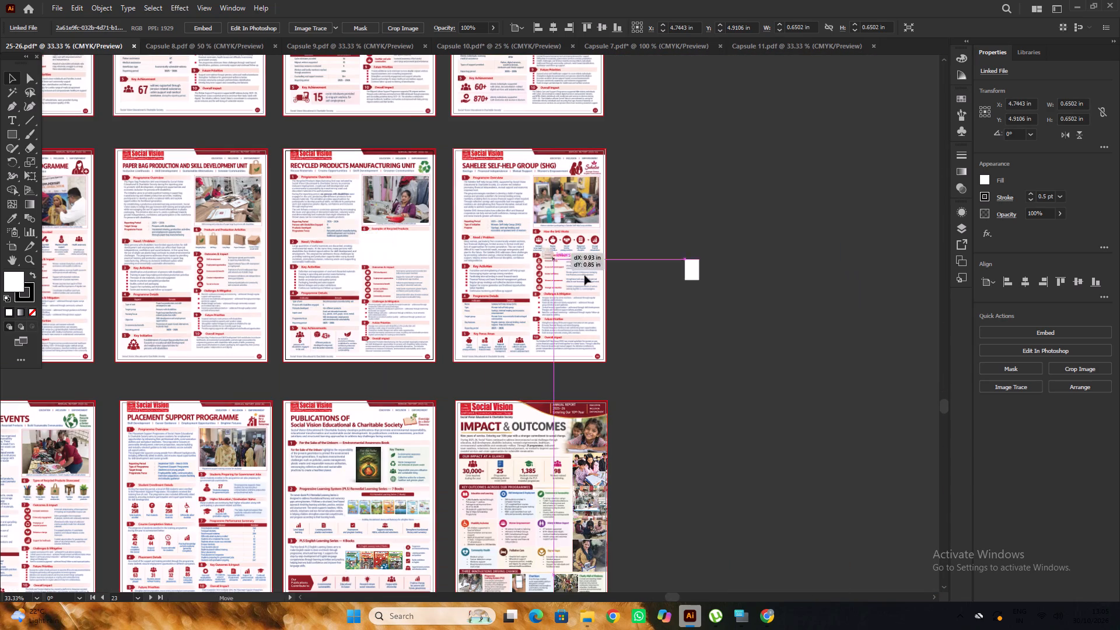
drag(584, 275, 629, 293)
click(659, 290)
Enlarge the pink bag image proportionally to about 0.83 in square.
alt+scroll(651, 297, up, 3)
click(589, 295)
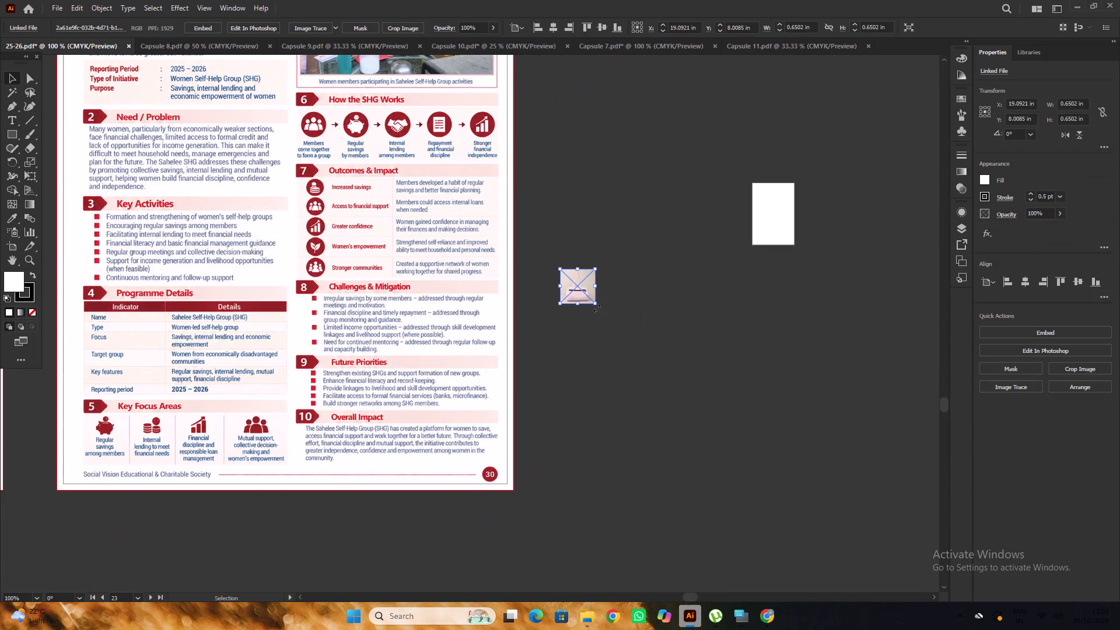
drag(597, 306, 605, 313)
click(653, 307)
Move the white rectangle onto the pink bag image, aligning its top-left corner with the image's top-left corner.
drag(801, 212, 616, 310)
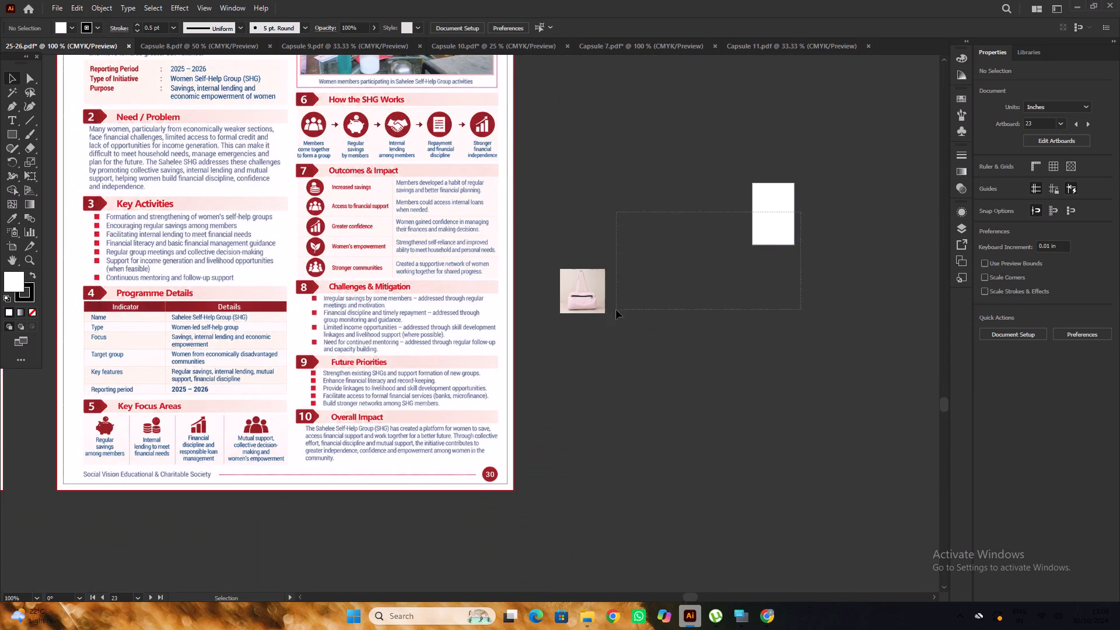
drag(616, 310, 635, 296)
click(695, 261)
drag(779, 215, 618, 281)
alt+scroll(617, 282, up, 1)
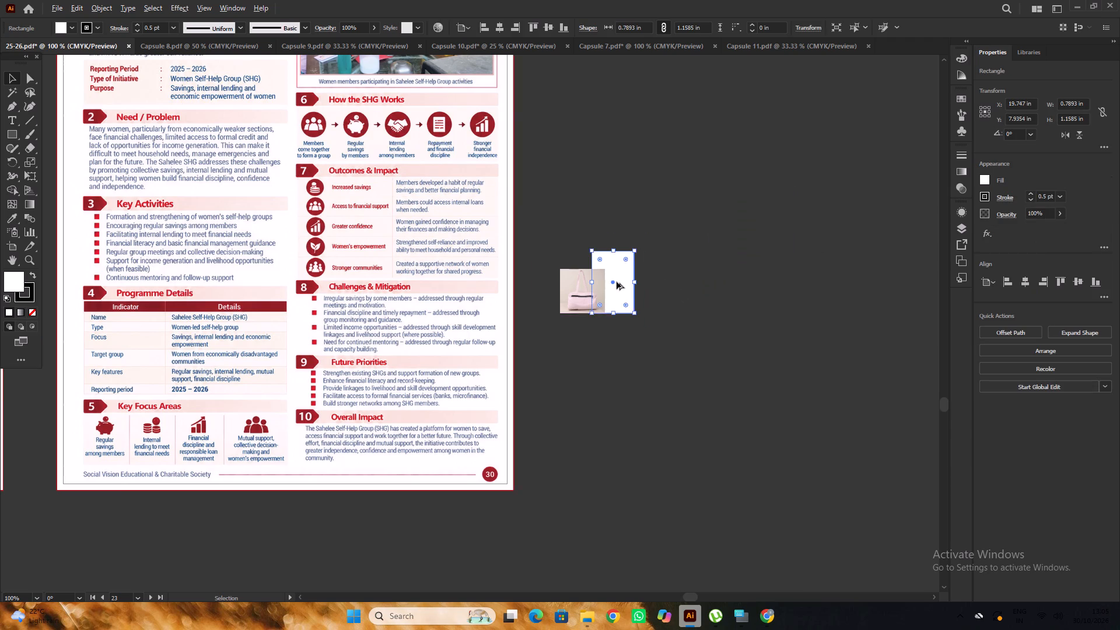
alt+scroll(617, 282, up, 1)
drag(632, 277, 573, 311)
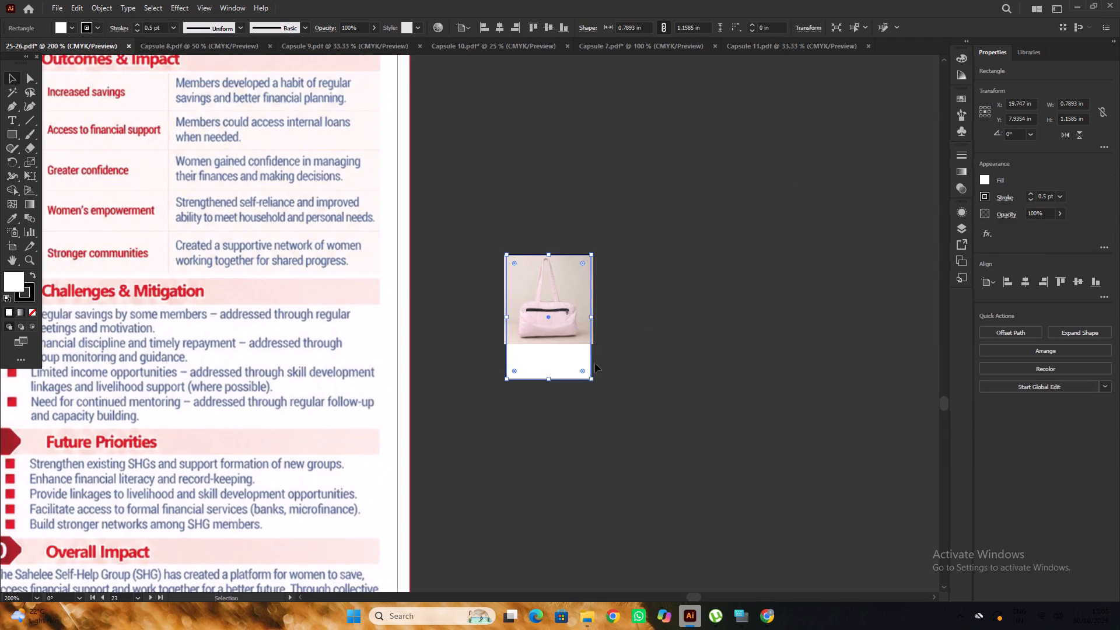
alt+scroll(589, 368, up, 2)
drag(581, 345, 576, 345)
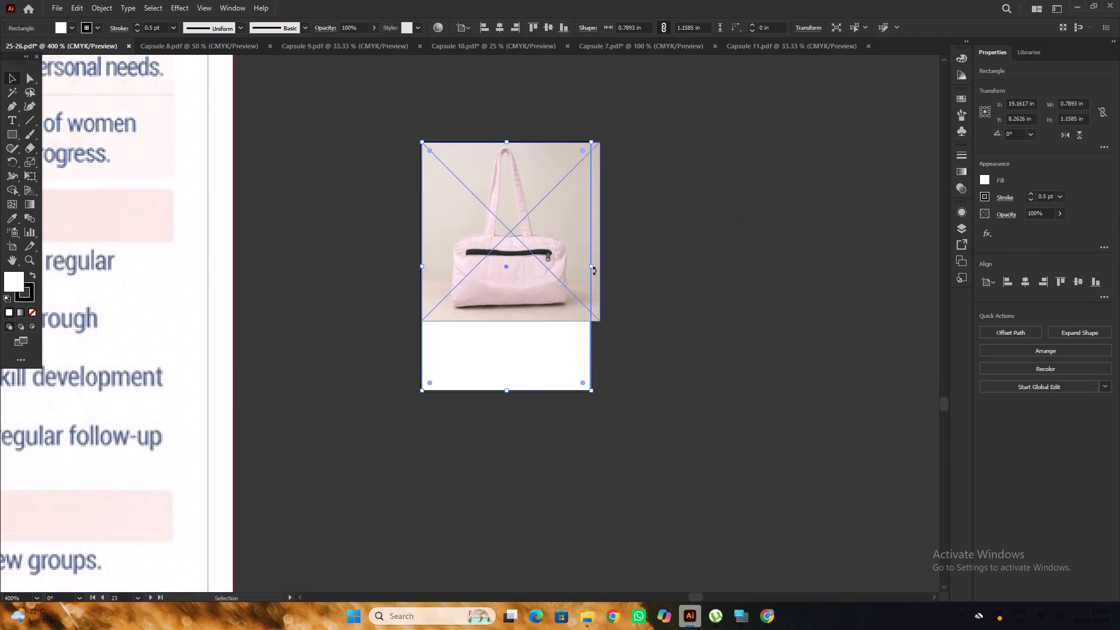
Resize the rectangle to match the bag image at about 0.83 in square and bring it to the front.
drag(592, 269, 603, 271)
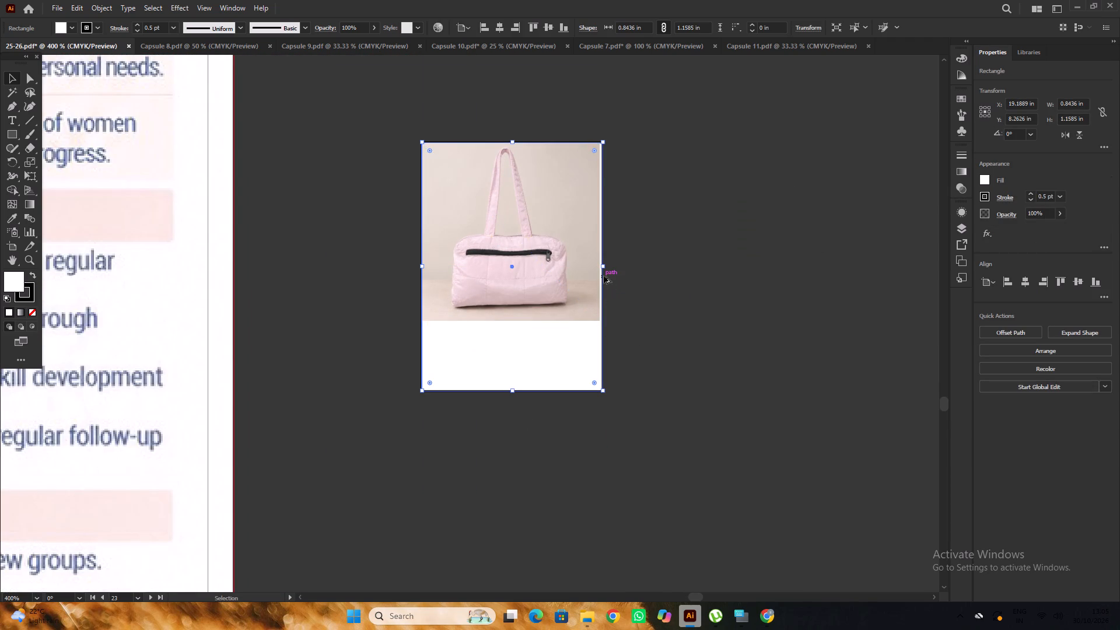
alt+scroll(604, 275, up, 2)
click(602, 258)
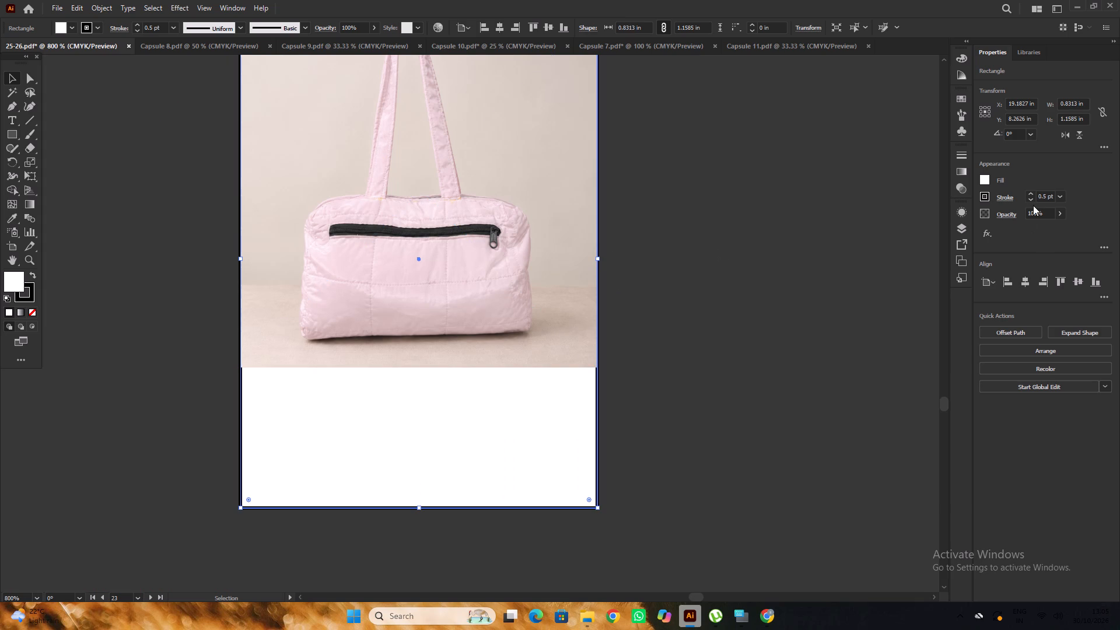
drag(421, 508, 442, 390)
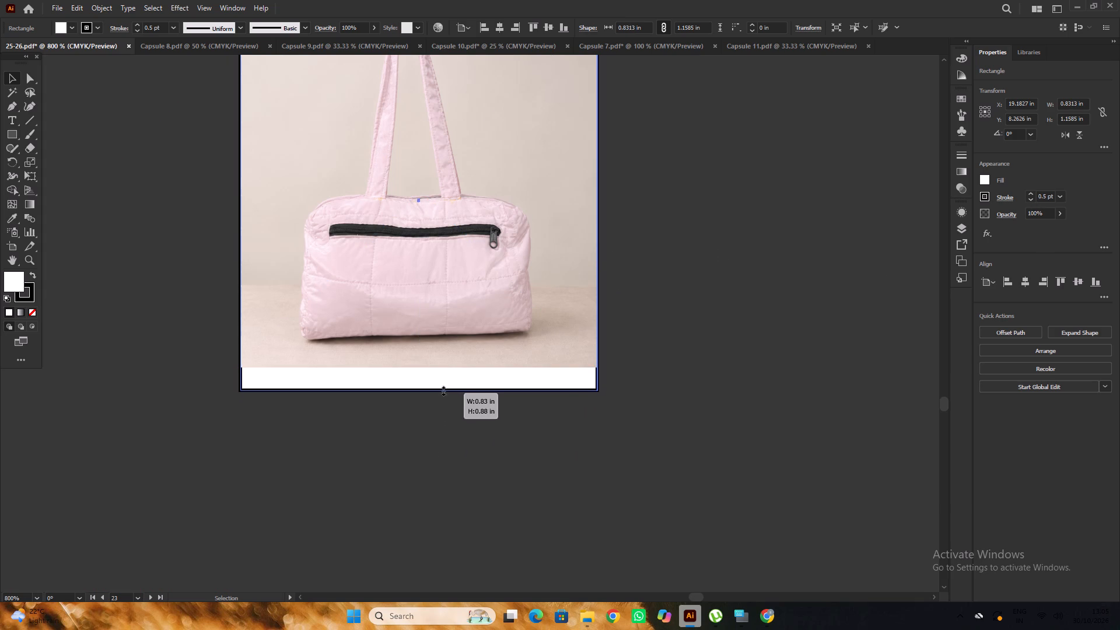
drag(442, 390, 446, 370)
key(ctrl+shift+bracketright)
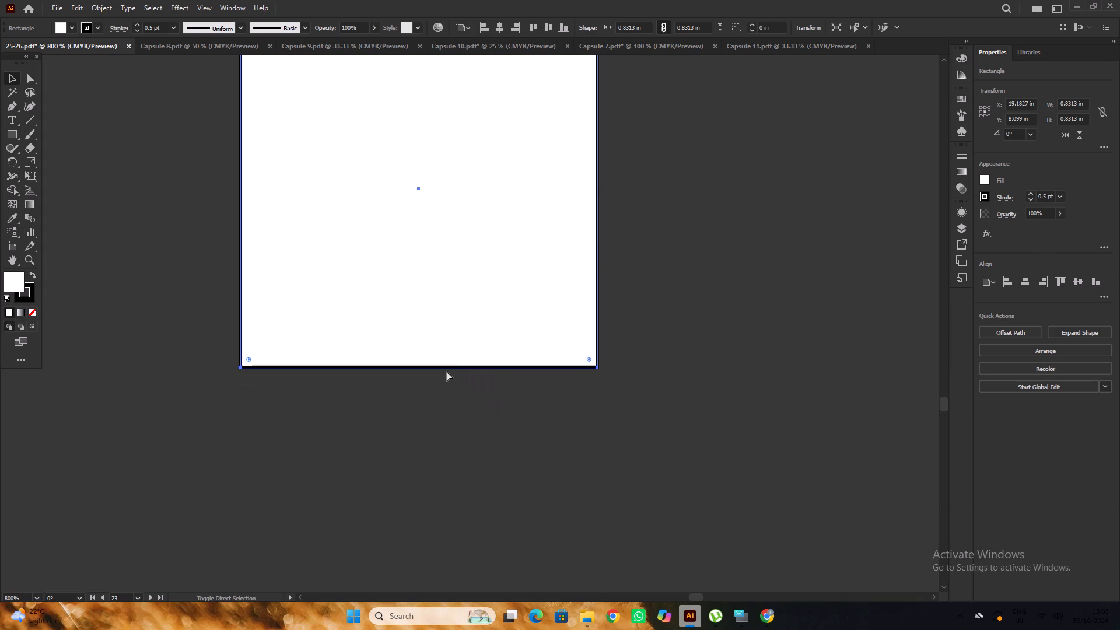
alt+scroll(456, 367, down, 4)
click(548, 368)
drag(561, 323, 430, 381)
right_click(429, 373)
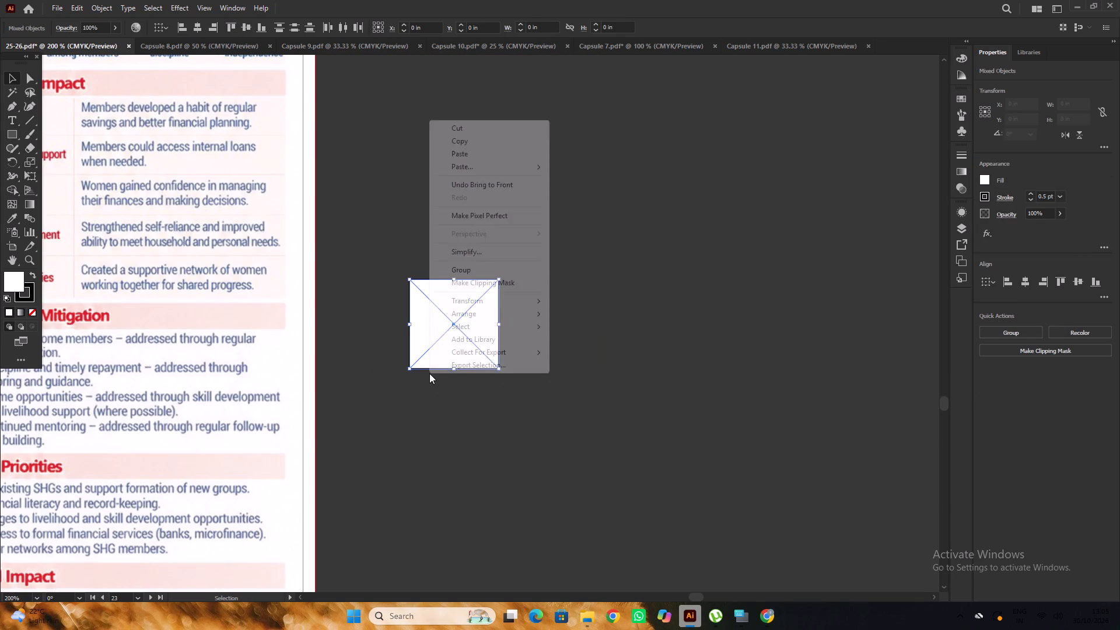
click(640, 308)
Place a spare copy of the white square in the empty area beside the bag image.
alt+drag(483, 316, 624, 278)
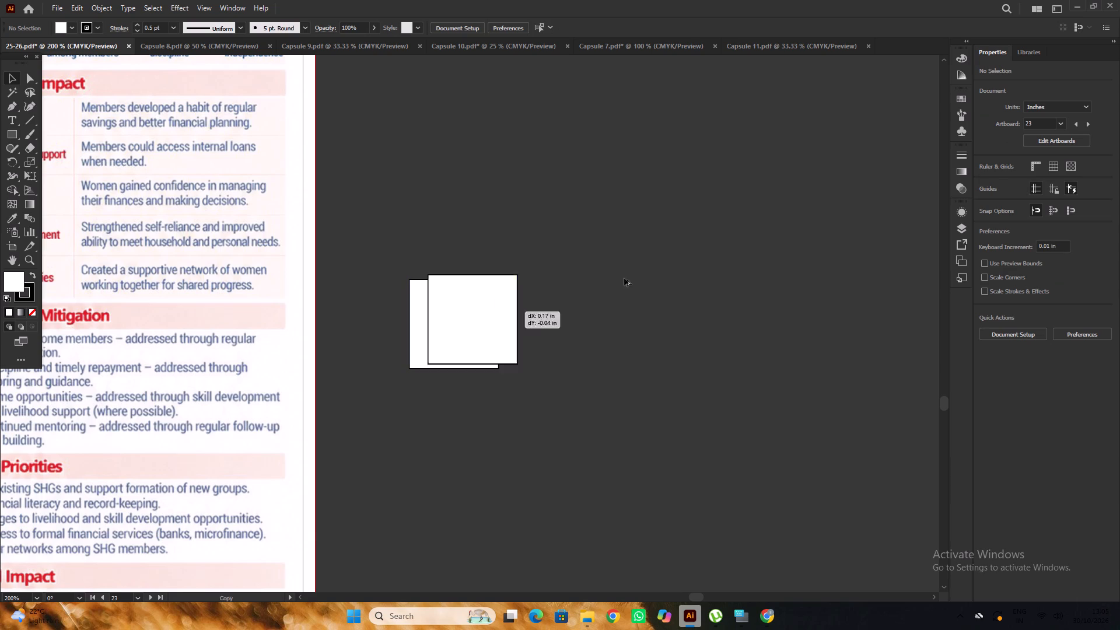
alt+drag(624, 278, 683, 262)
click(668, 371)
Make a clipping mask from the pink bag image and the white square covering it.
drag(541, 315, 451, 409)
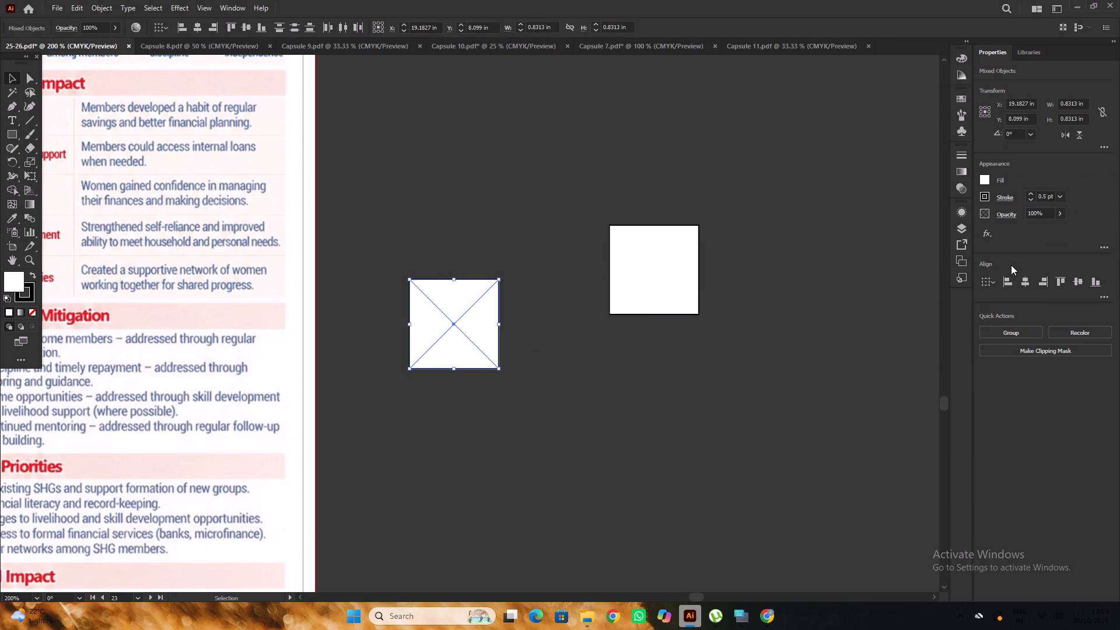
right_click(487, 298)
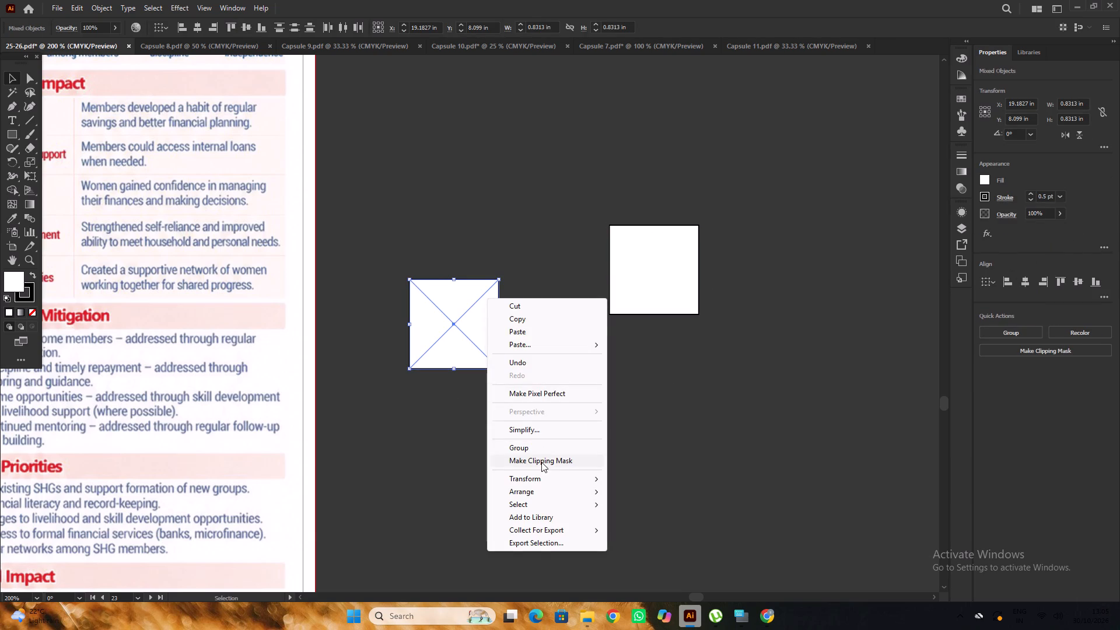
click(541, 462)
click(680, 408)
Move the clipped bag image to the Recycled Products page, directly below the number 6 of the Examples of Recycled Products heading.
alt+scroll(783, 356, down, 4)
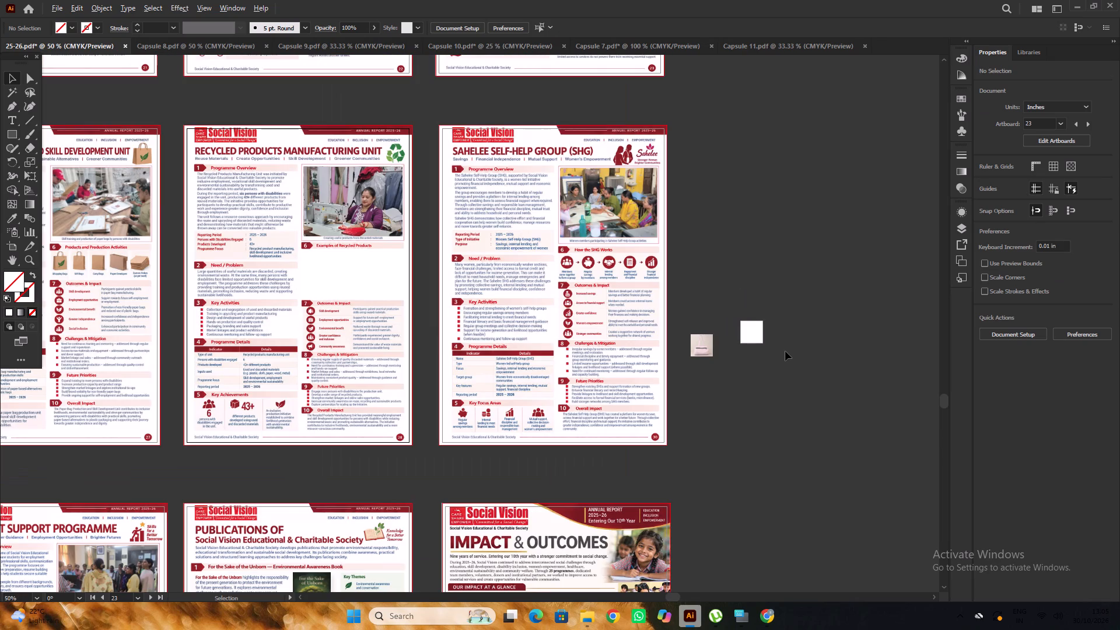
scroll(785, 351, down, 1)
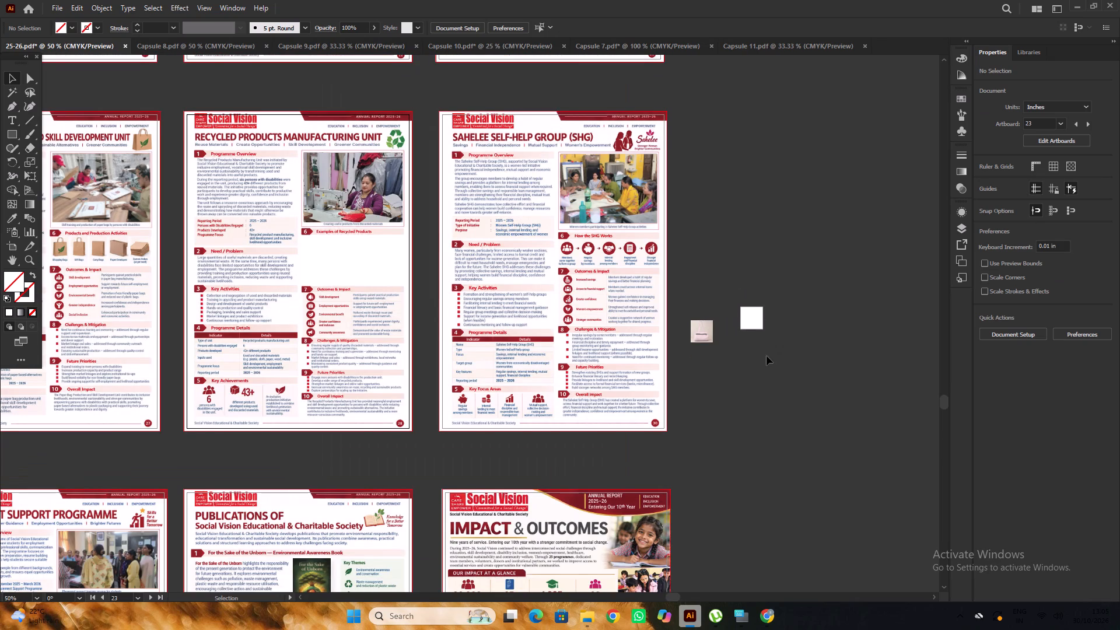
key(space)
drag(742, 390, 806, 376)
key(space)
key(space)
key(space)
key(space)
drag(762, 367, 842, 351)
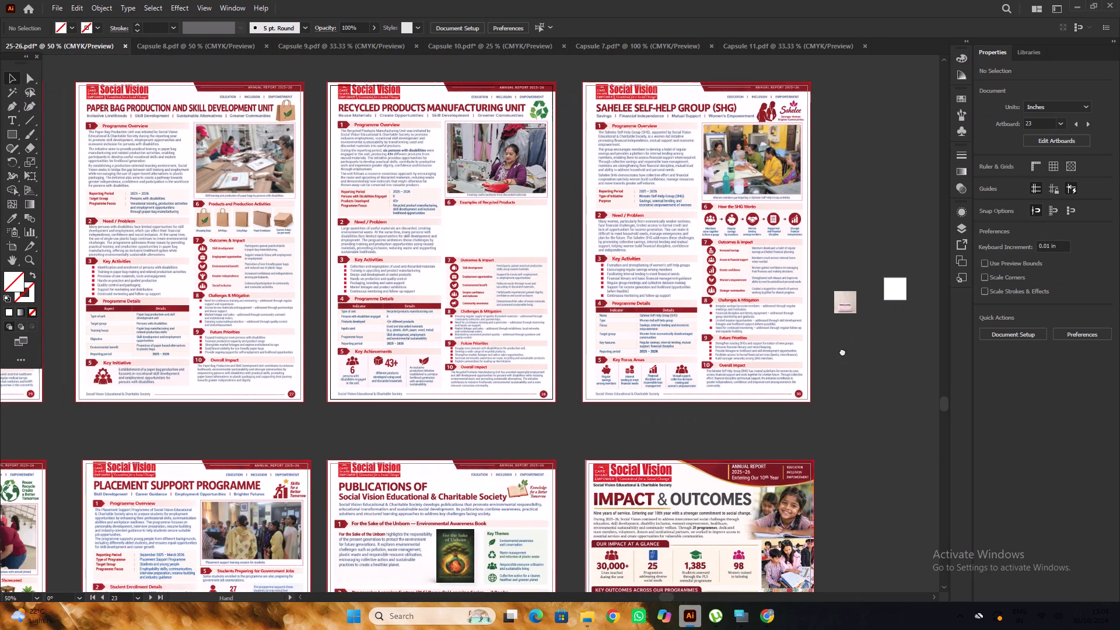
drag(842, 351, 843, 351)
drag(845, 311, 485, 255)
scroll(481, 243, up, 5)
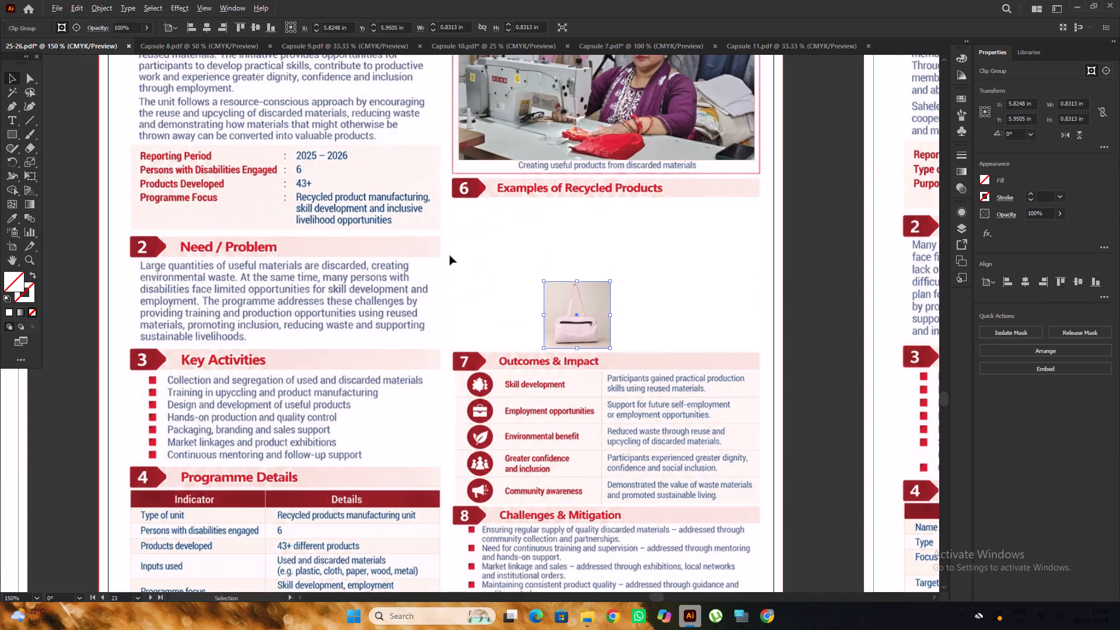
drag(593, 324, 510, 249)
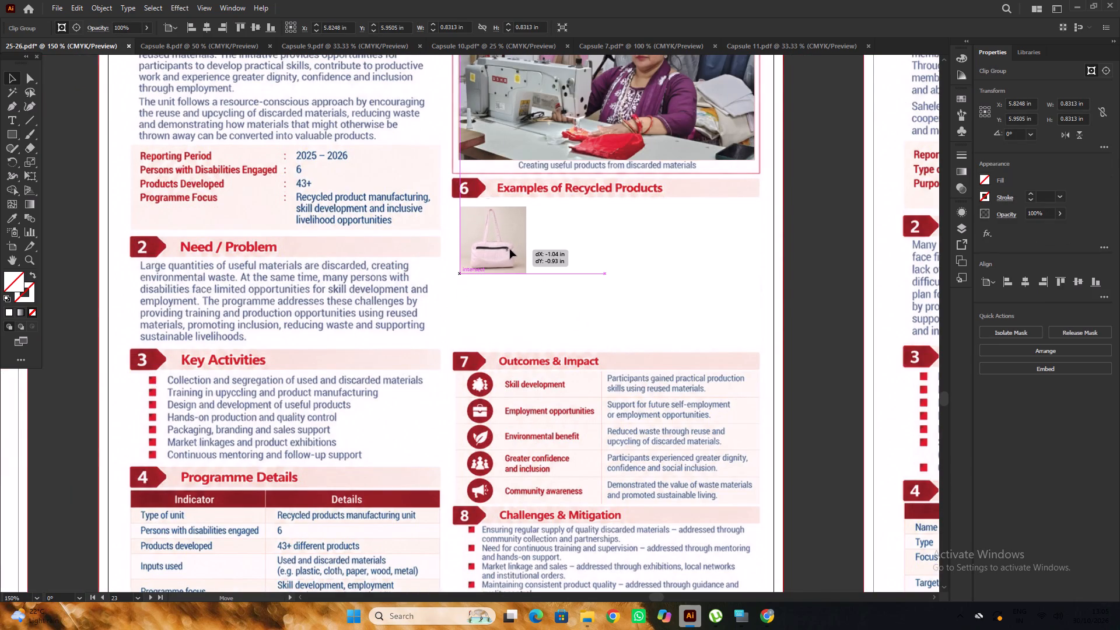
drag(510, 249, 501, 246)
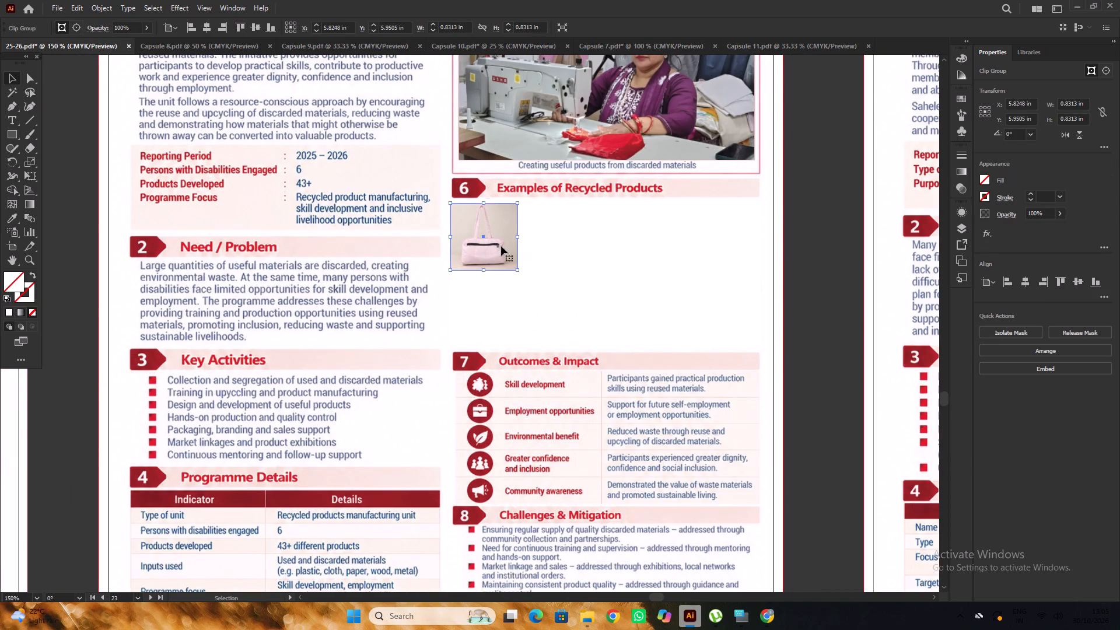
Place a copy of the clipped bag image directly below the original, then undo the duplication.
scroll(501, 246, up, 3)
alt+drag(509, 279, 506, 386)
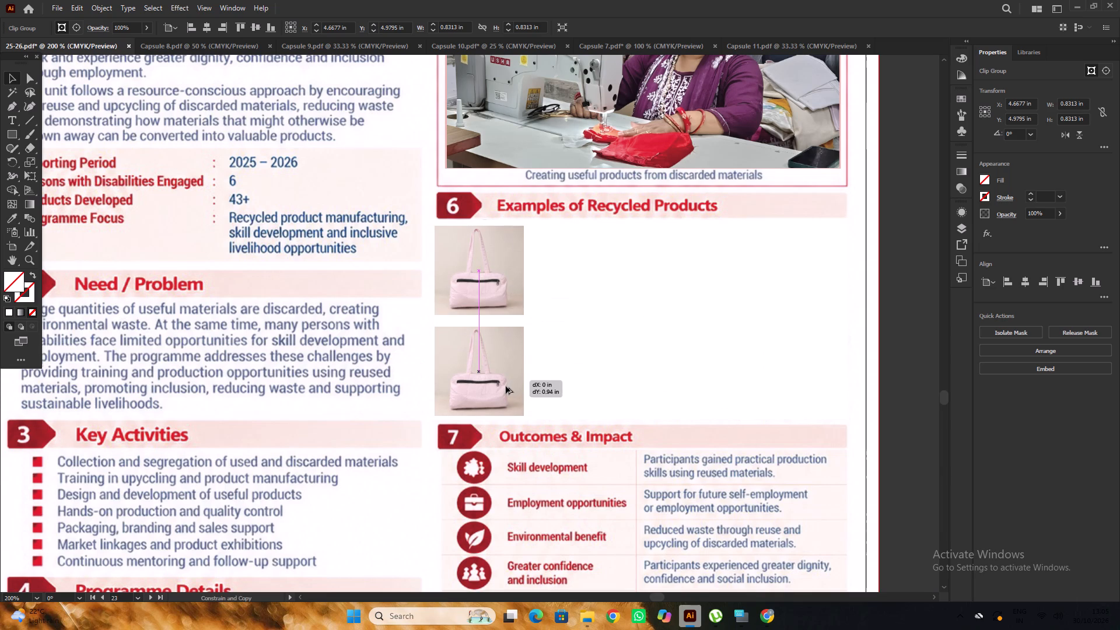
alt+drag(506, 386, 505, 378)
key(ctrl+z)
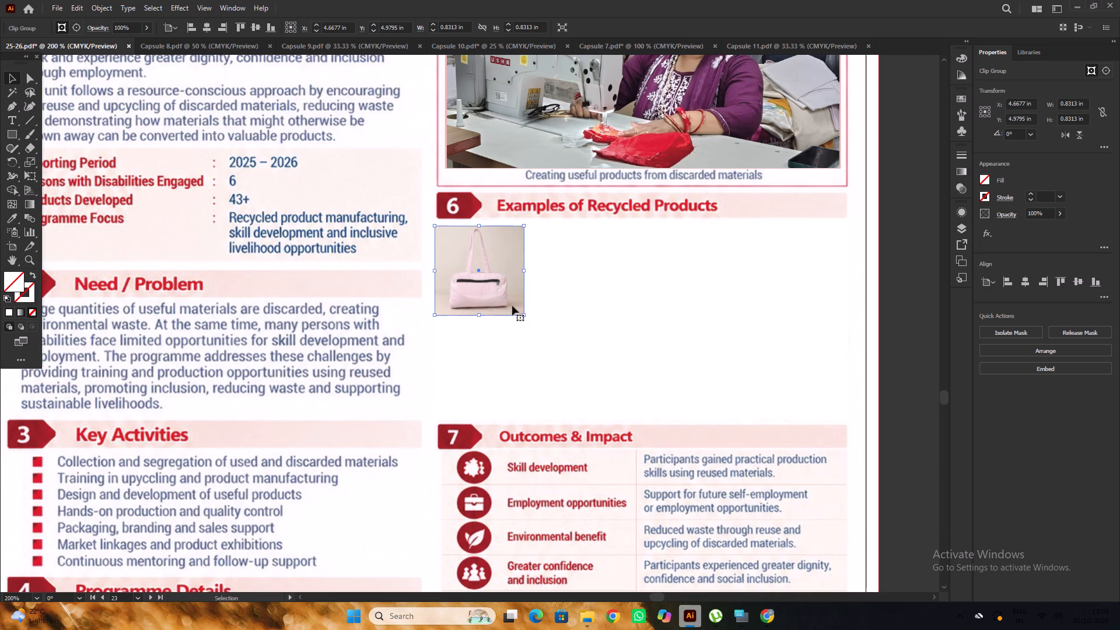
Scale the clipped bag image down to about 0.68 in square and place a copy about 0.87 in directly below it.
shift+drag(525, 318, 520, 299)
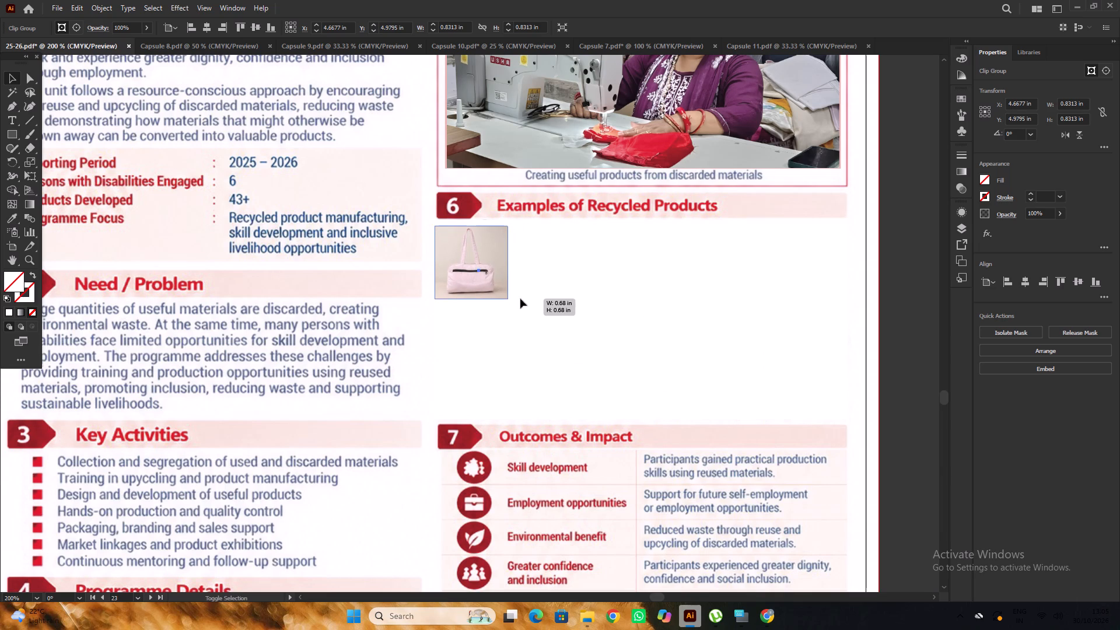
alt+drag(493, 272, 494, 367)
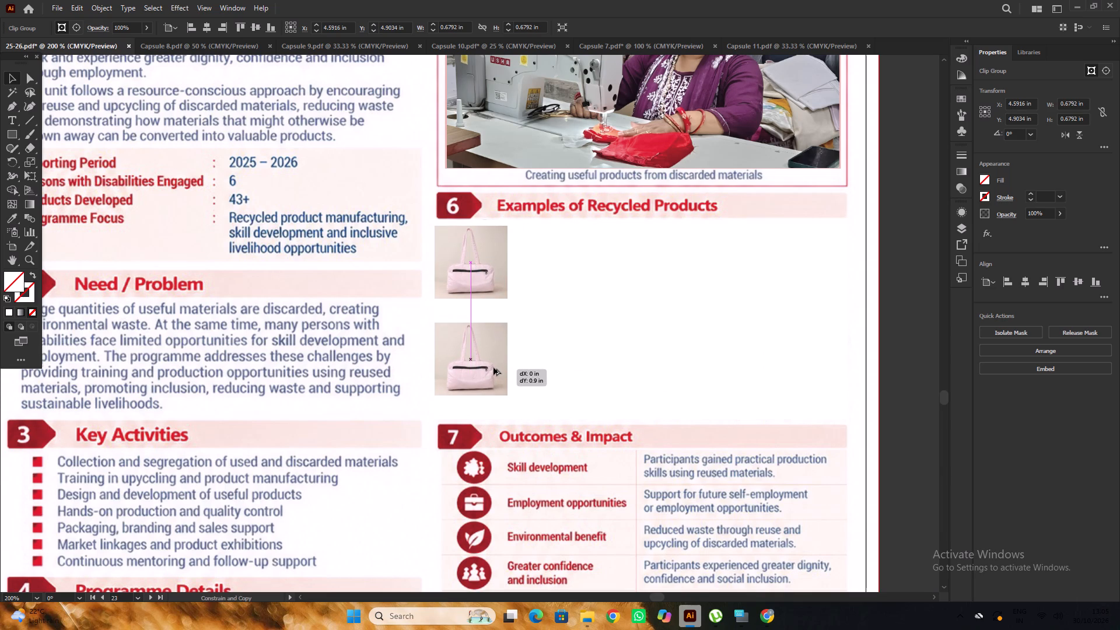
alt+drag(494, 367, 494, 366)
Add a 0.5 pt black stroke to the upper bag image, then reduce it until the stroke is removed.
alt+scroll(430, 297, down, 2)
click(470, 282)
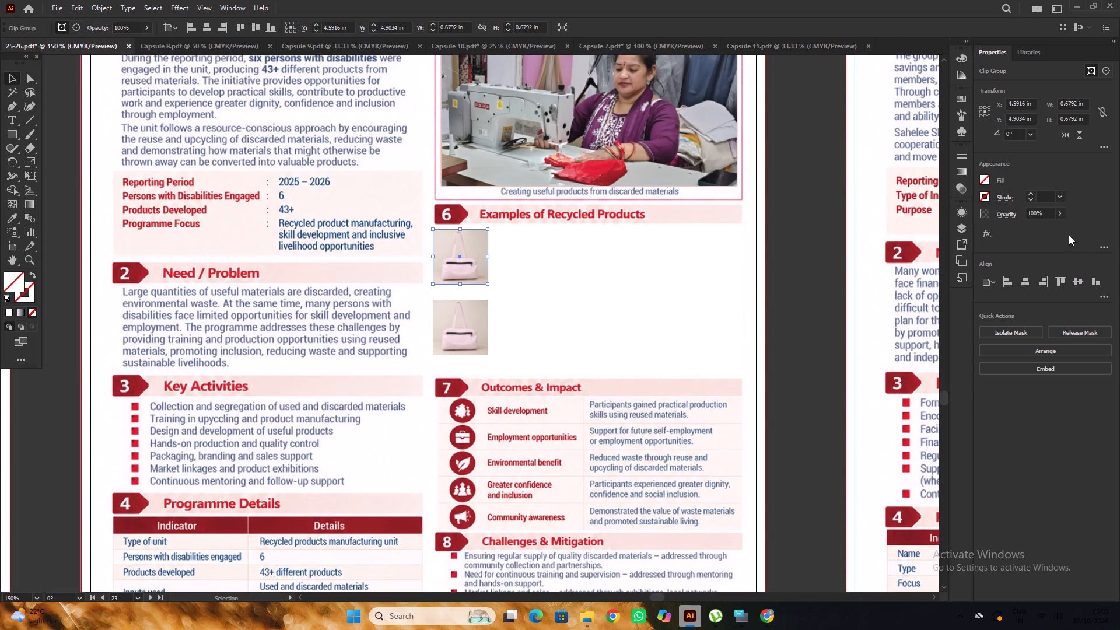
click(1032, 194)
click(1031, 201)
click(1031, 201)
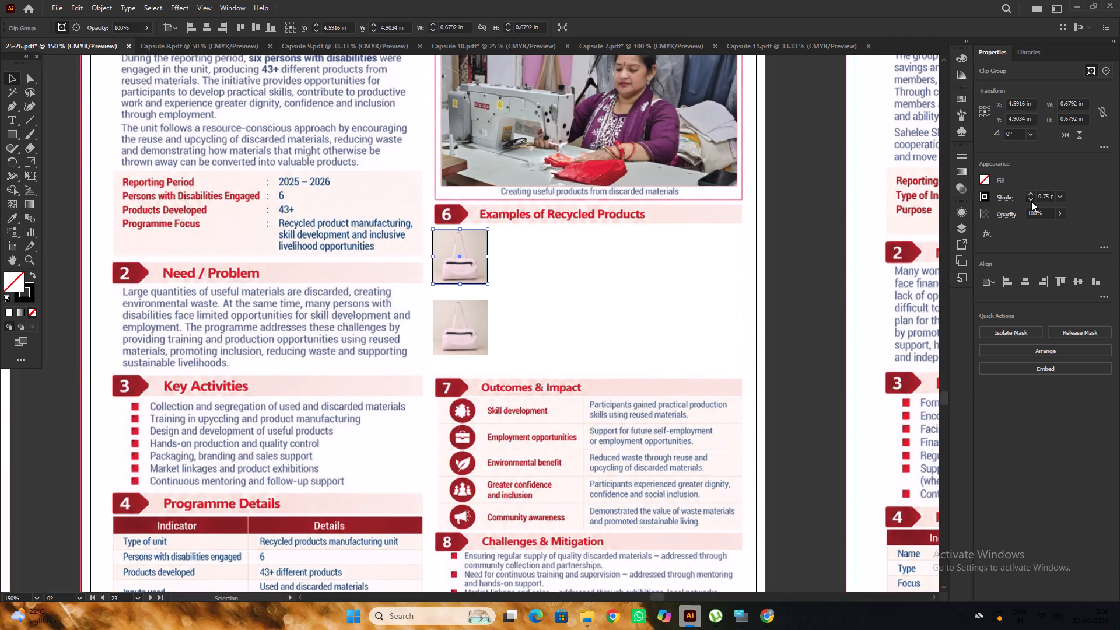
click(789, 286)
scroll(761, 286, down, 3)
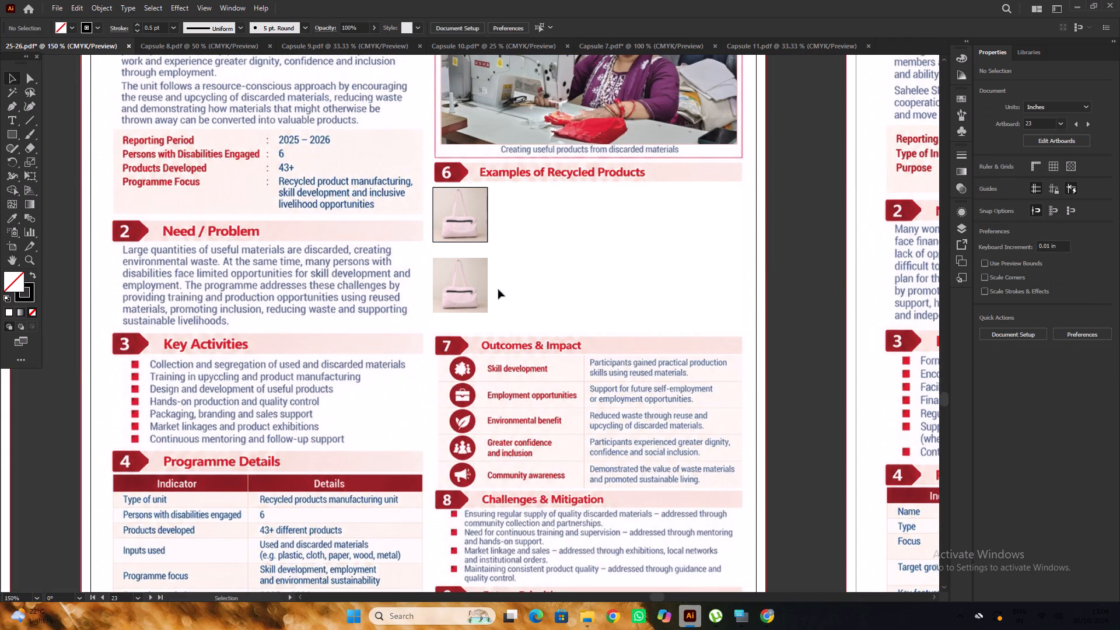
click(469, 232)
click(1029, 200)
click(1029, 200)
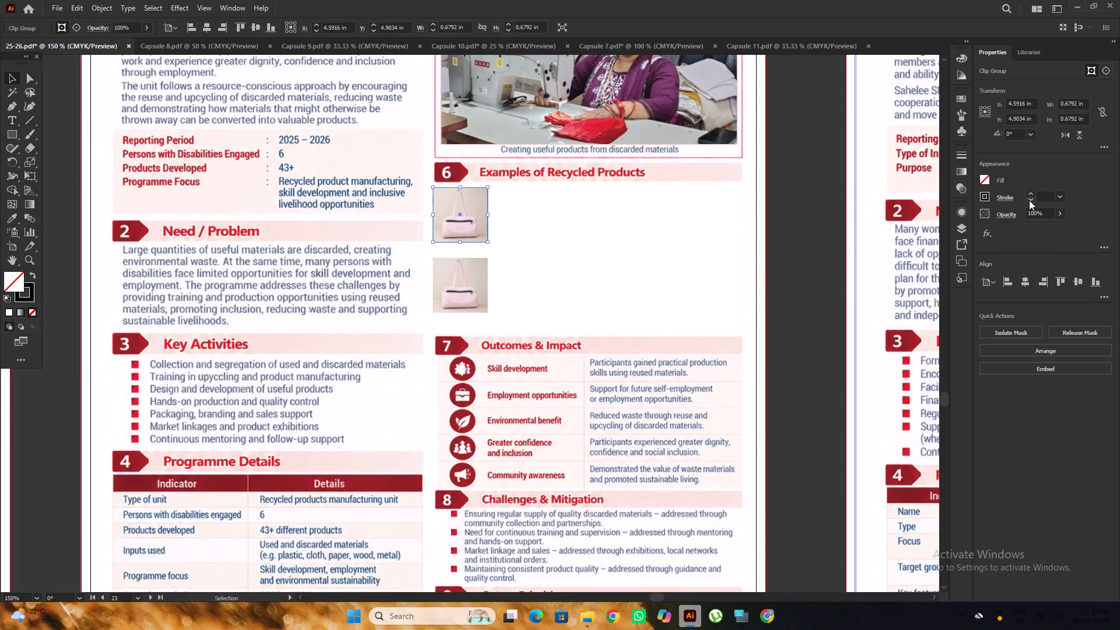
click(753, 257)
Apply a 0.25 pt black stroke to the upper bag image.
click(439, 216)
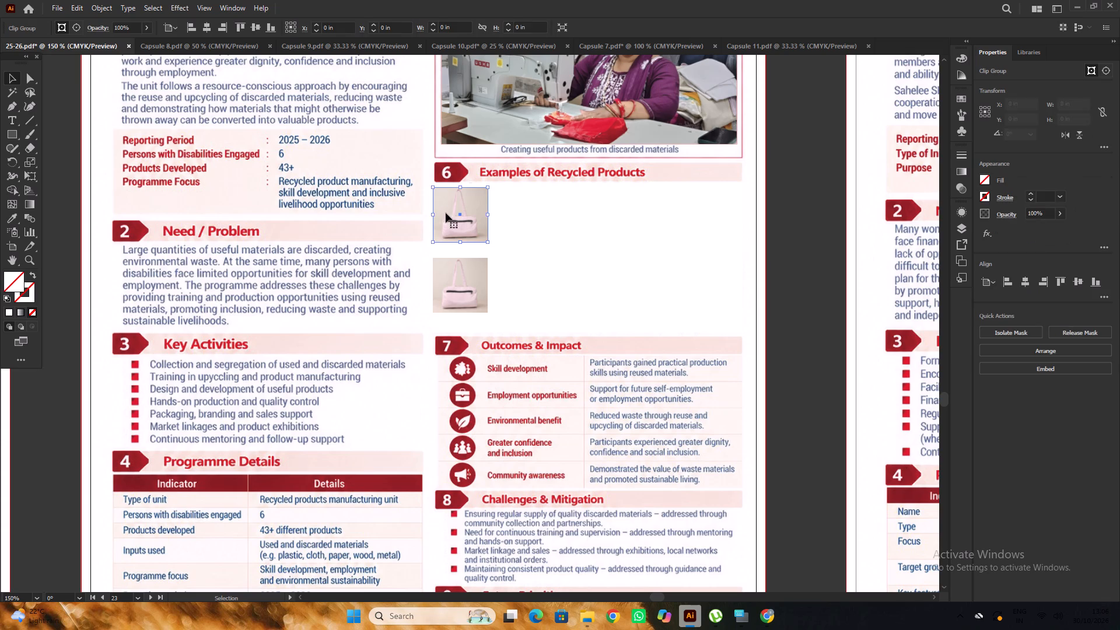
click(1029, 196)
triple_click(1029, 201)
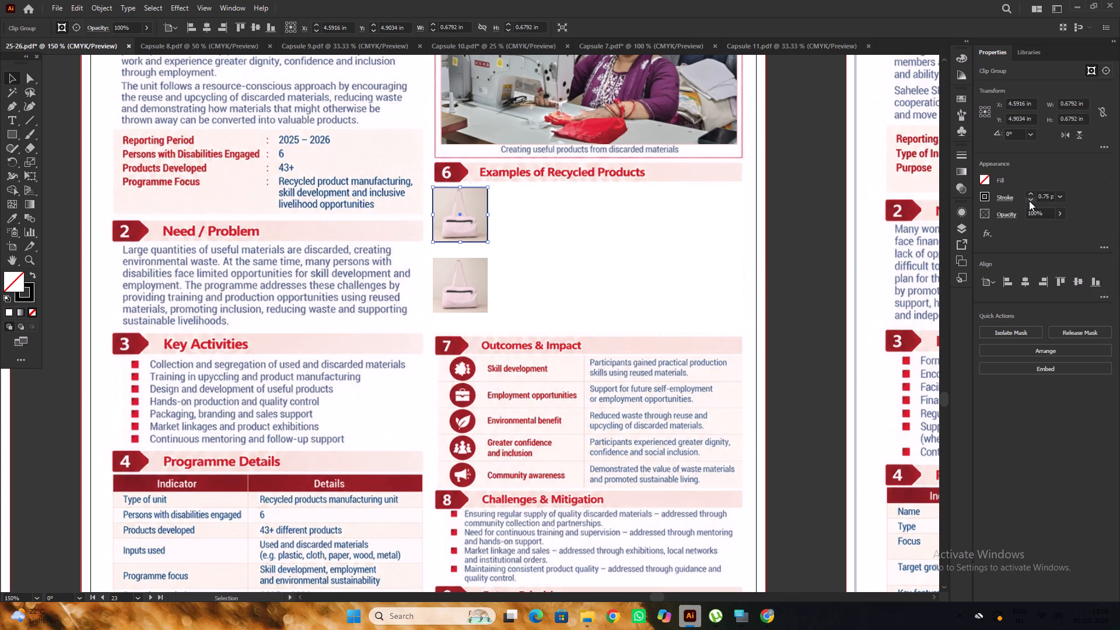
click(784, 316)
Apply a 0.25 pt black stroke to the lower bag image.
alt+scroll(478, 268, up, 2)
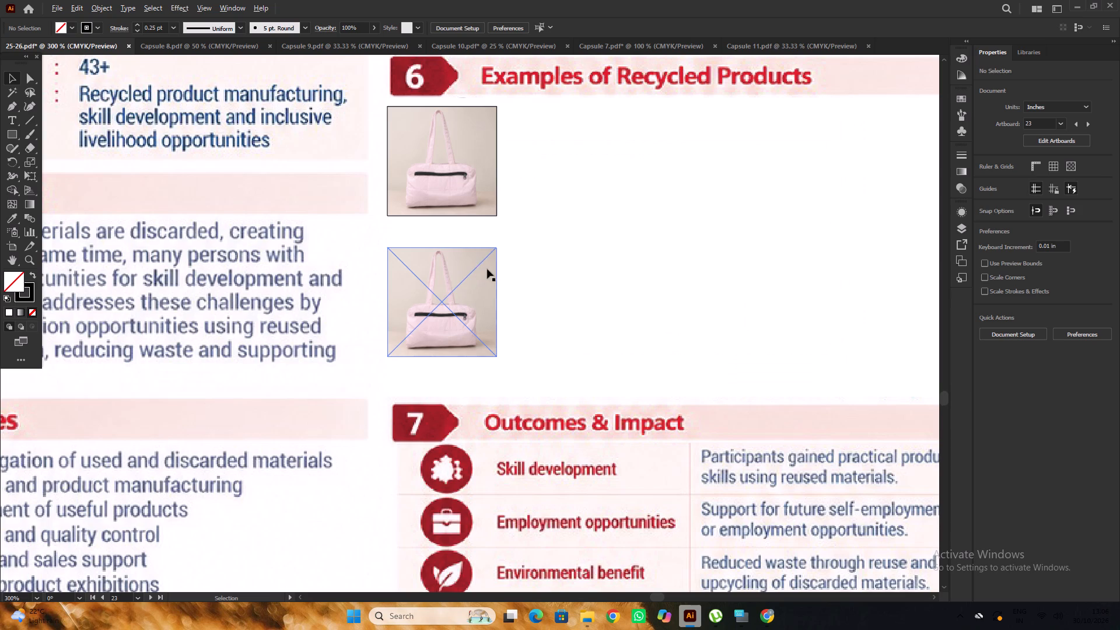
click(461, 281)
alt+scroll(460, 274, down, 1)
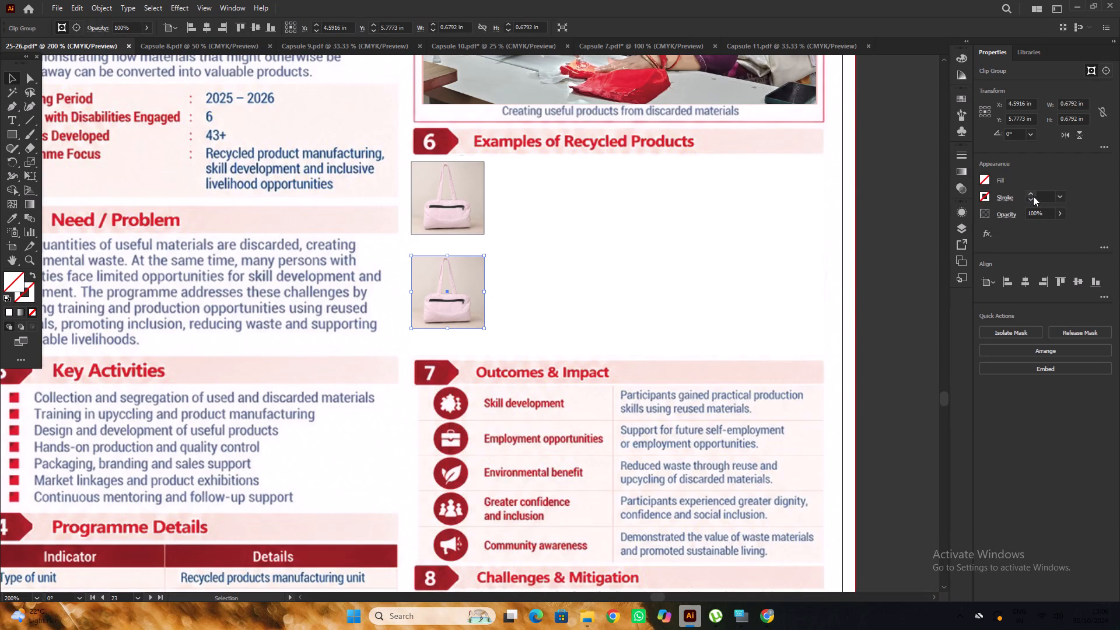
click(1033, 196)
triple_click(1029, 202)
triple_click(1030, 201)
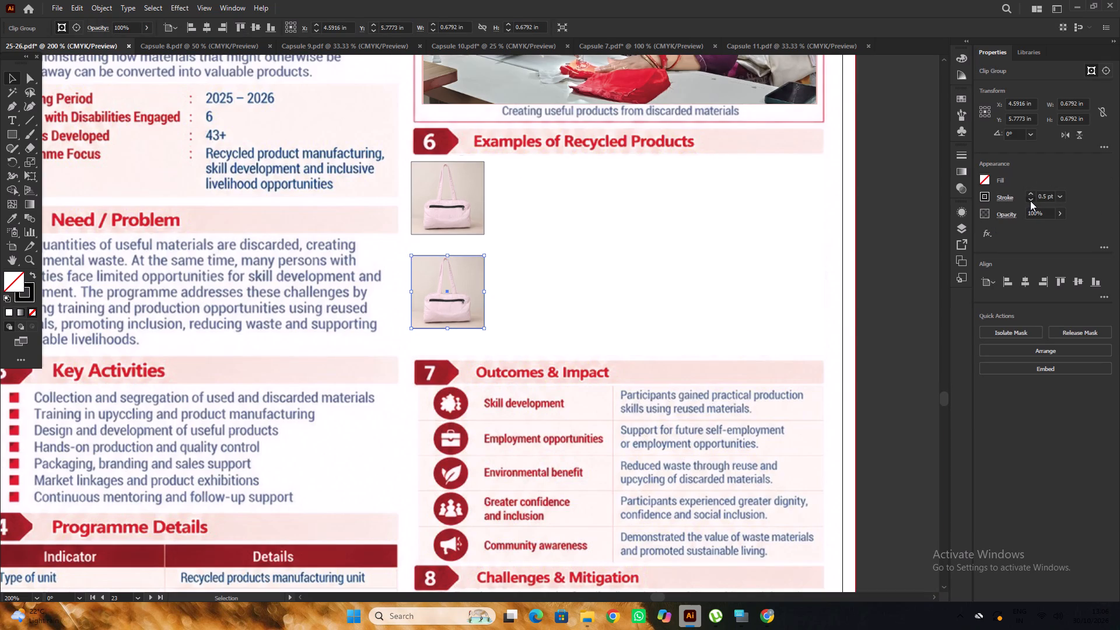
click(871, 233)
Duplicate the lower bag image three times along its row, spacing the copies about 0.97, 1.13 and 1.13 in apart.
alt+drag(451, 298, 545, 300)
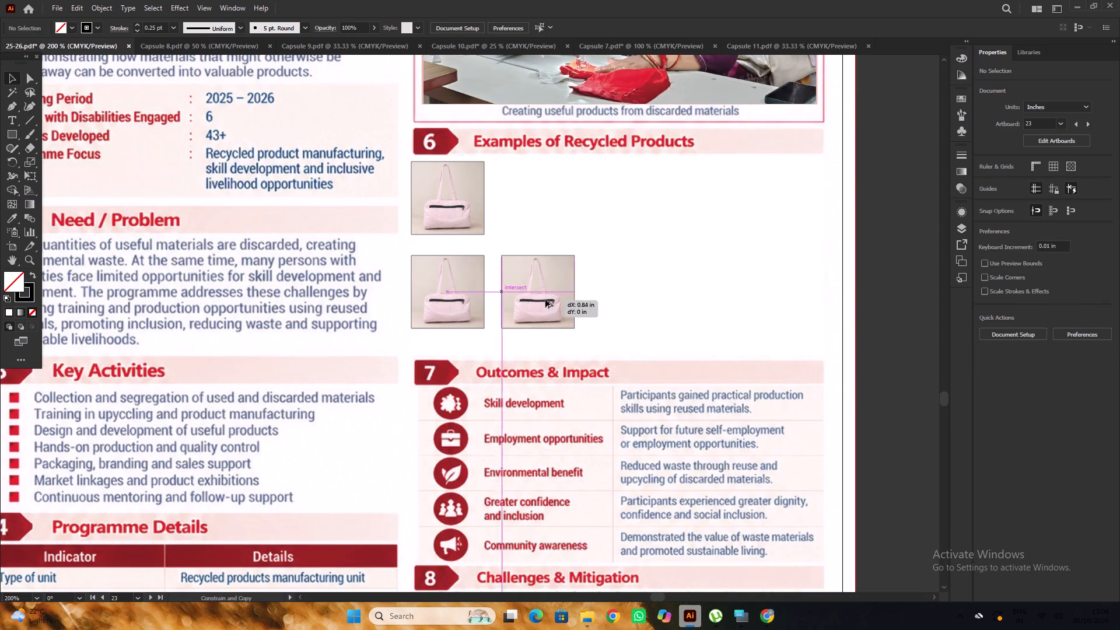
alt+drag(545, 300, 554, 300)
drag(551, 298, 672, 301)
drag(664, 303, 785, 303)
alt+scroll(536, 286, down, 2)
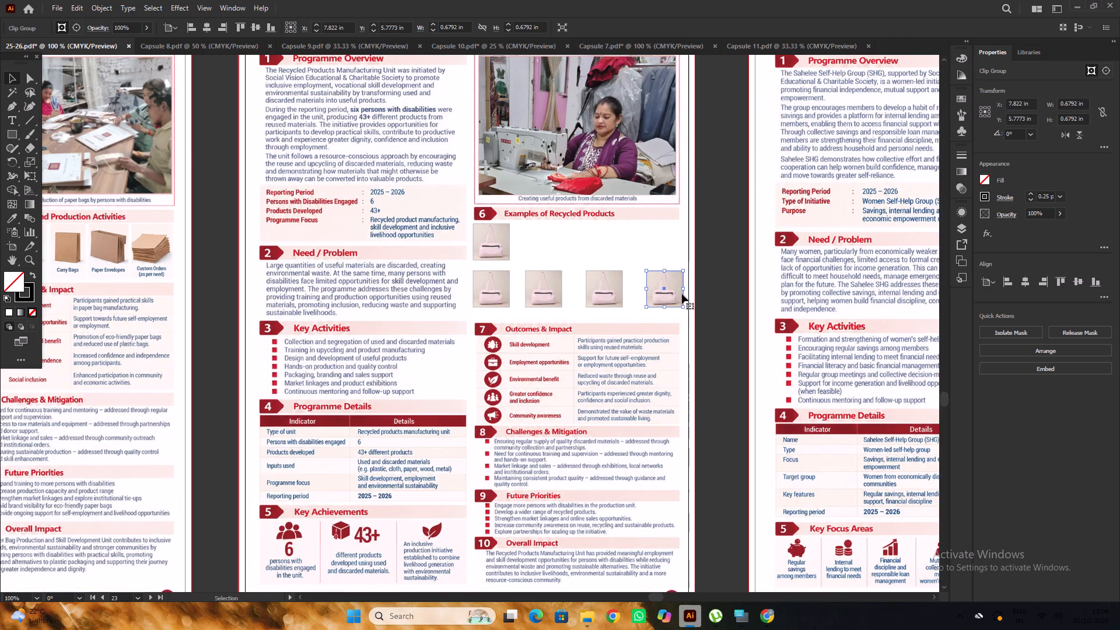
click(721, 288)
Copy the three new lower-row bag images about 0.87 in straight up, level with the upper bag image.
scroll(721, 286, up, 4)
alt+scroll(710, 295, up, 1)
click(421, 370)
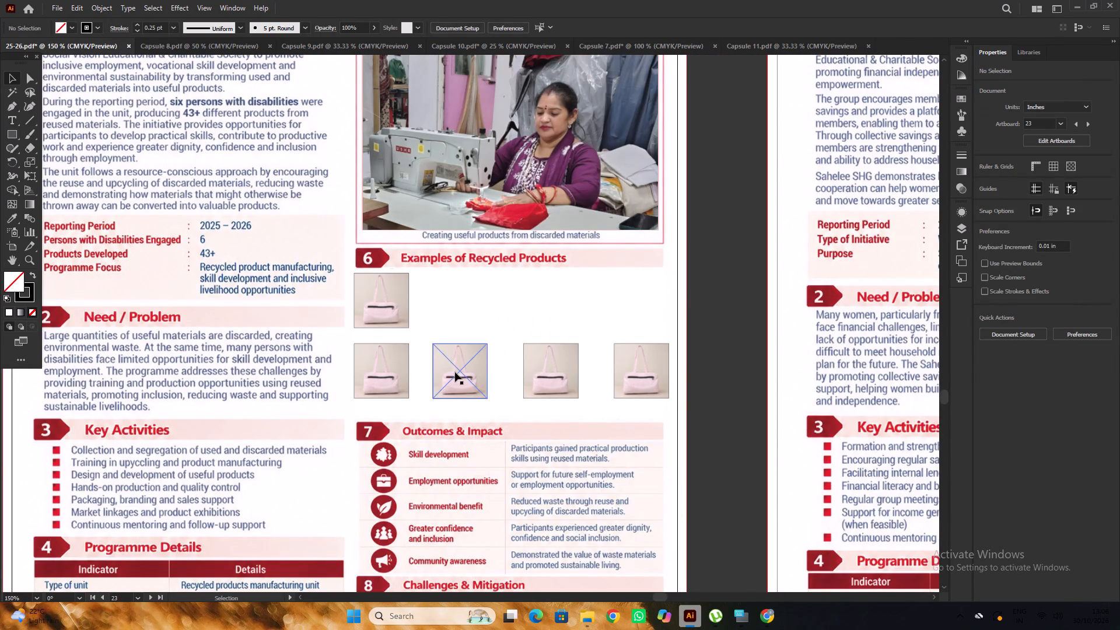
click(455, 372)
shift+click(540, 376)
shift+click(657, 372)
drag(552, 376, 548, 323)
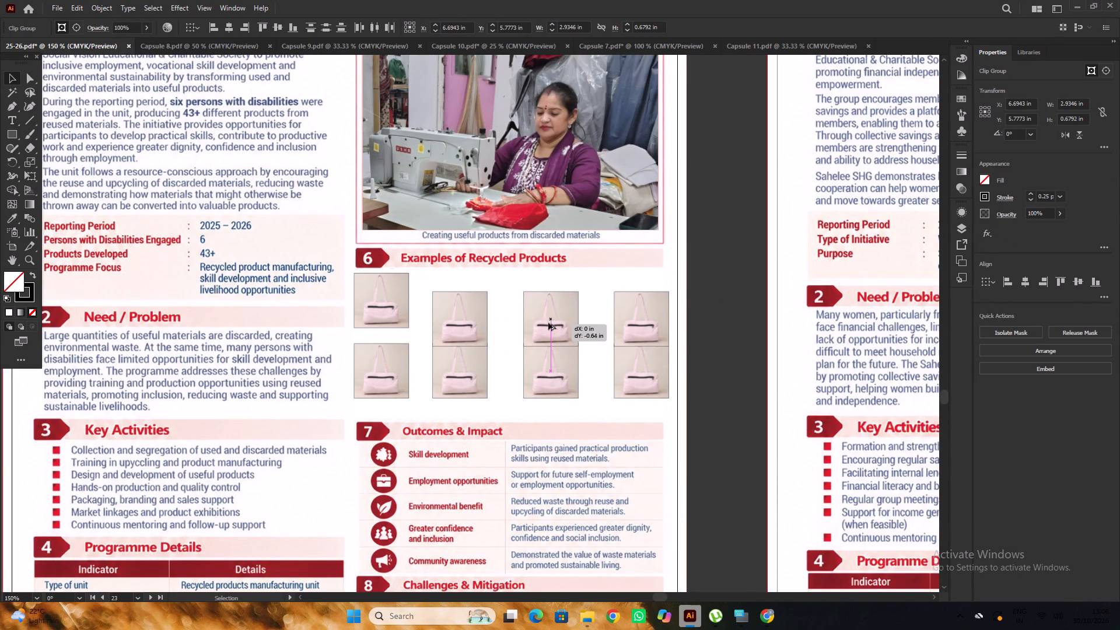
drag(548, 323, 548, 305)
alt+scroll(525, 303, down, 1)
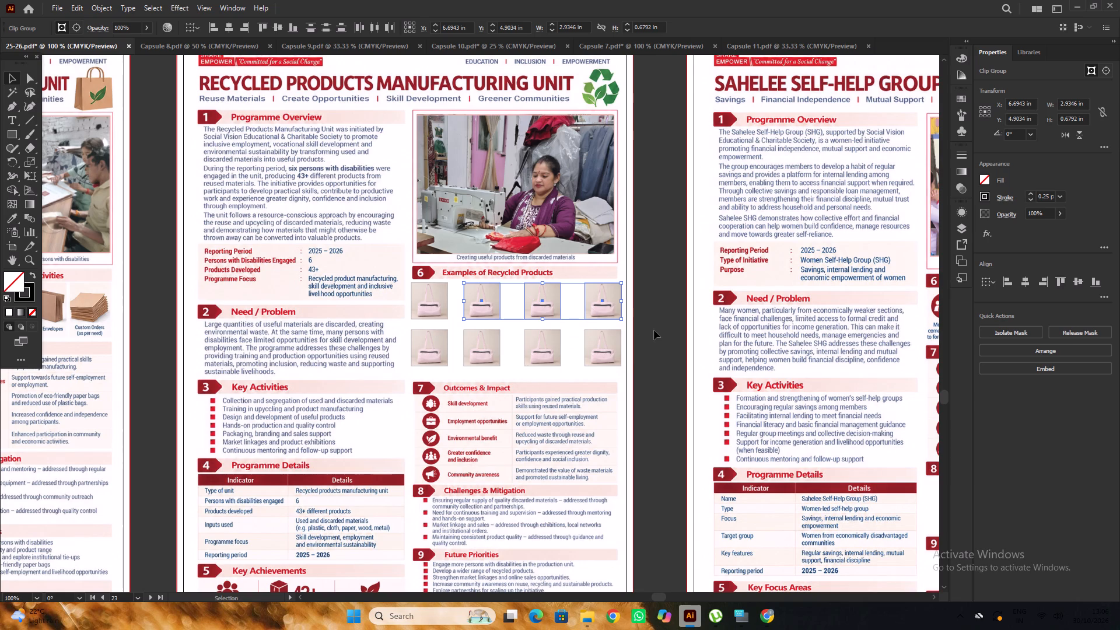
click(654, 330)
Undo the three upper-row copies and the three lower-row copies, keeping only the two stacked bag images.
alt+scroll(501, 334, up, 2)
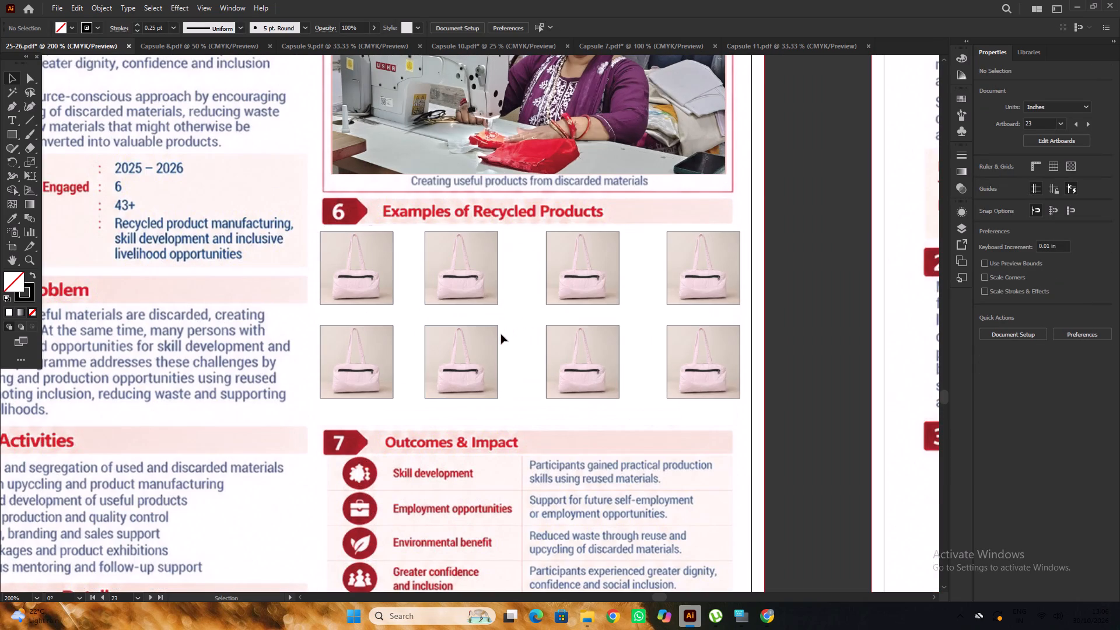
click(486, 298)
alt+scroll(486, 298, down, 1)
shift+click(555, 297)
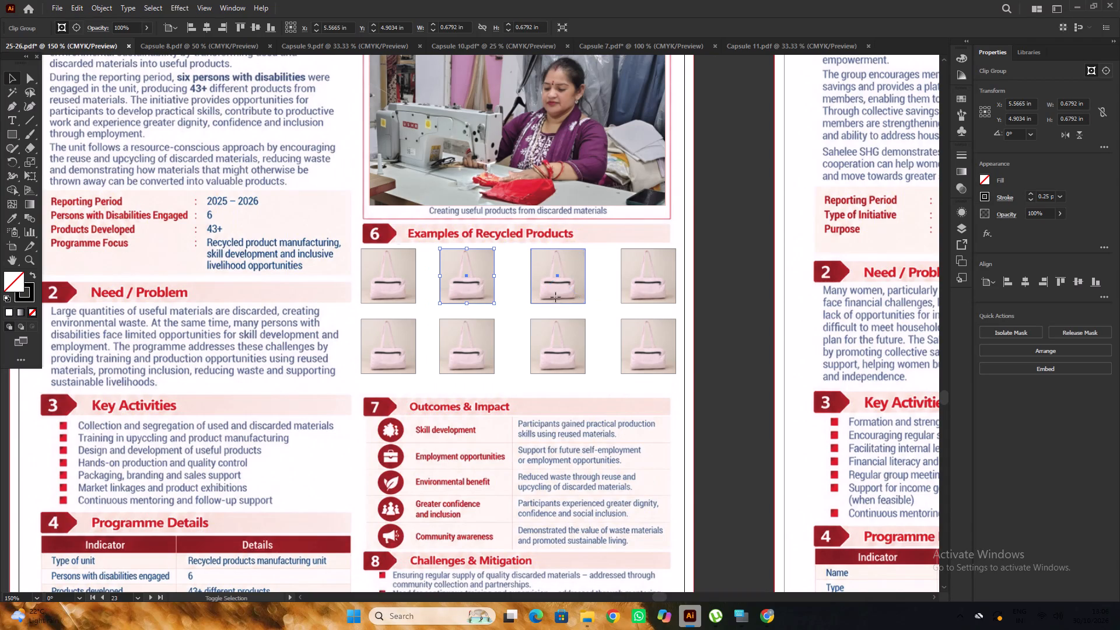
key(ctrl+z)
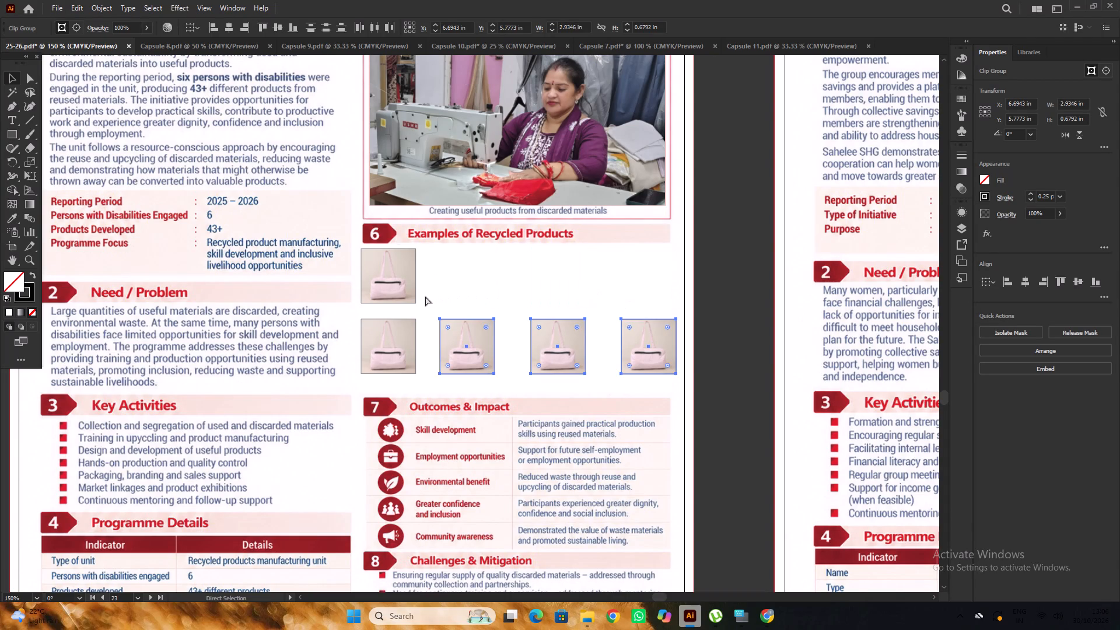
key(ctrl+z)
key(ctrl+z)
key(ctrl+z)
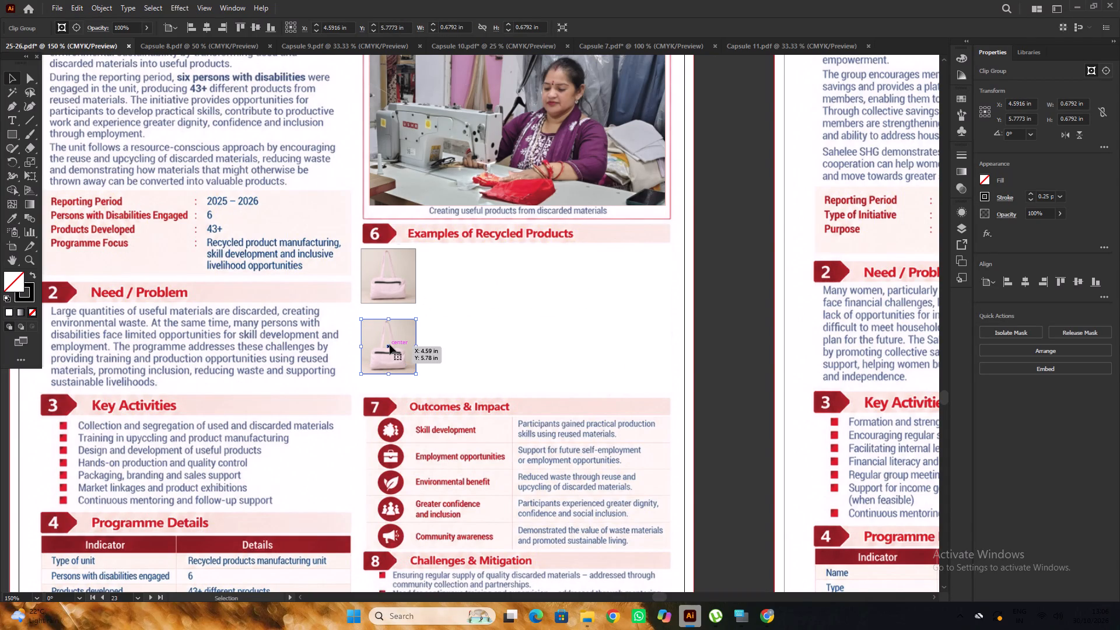
Release the lower bag image's clipping mask and delete the linked bag picture, keeping only its outlined square frame.
right_click(390, 345)
click(457, 240)
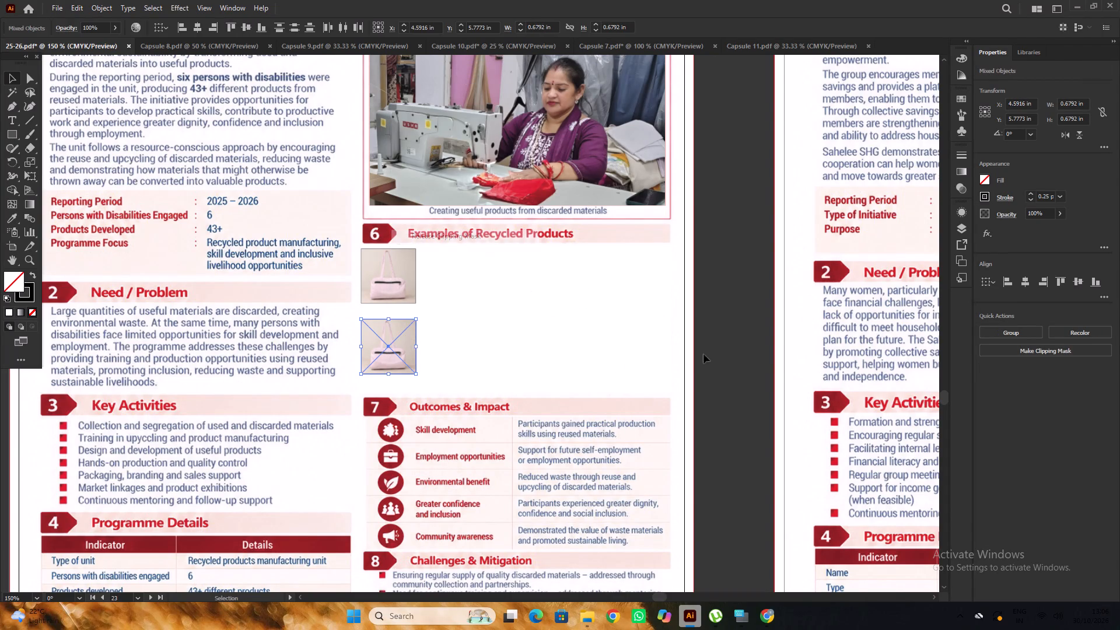
click(763, 351)
click(404, 360)
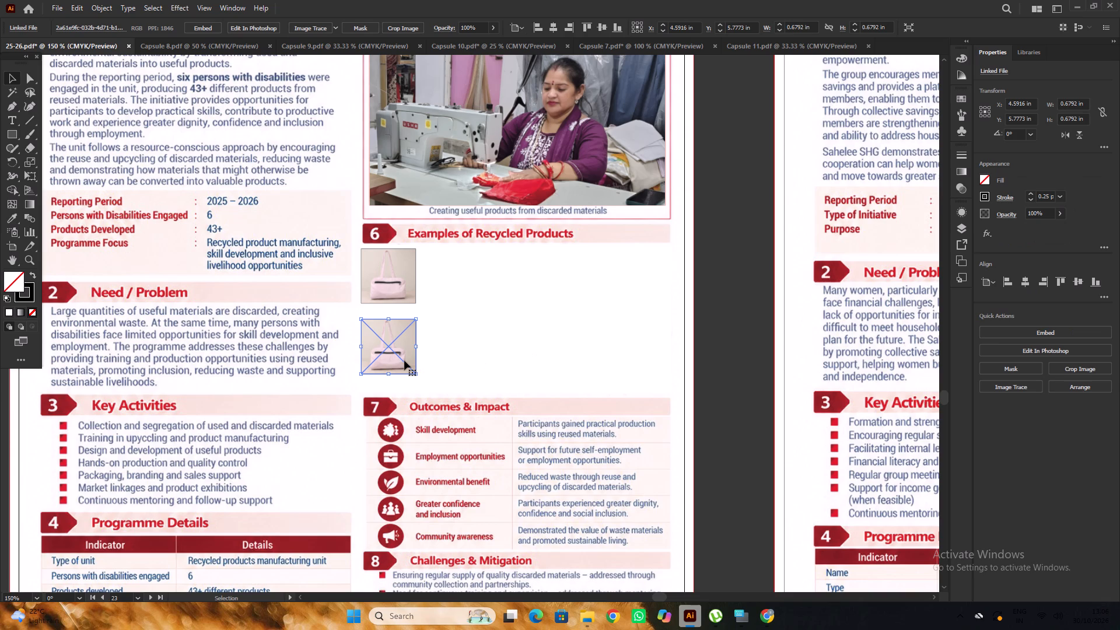
click(416, 362)
triple_click(416, 362)
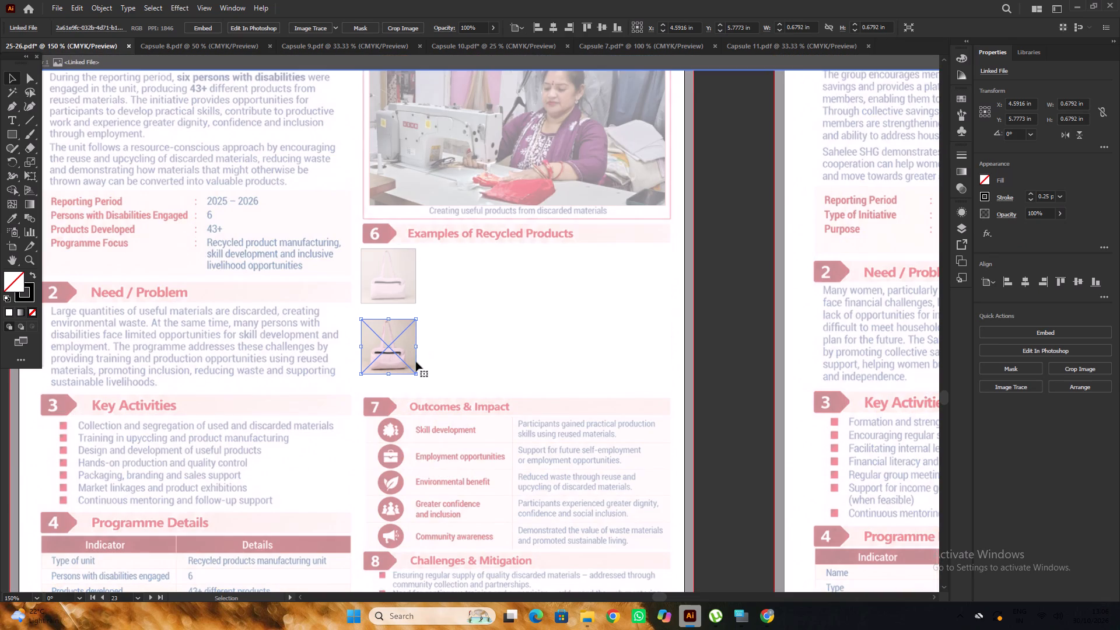
key(d)
double_click(751, 347)
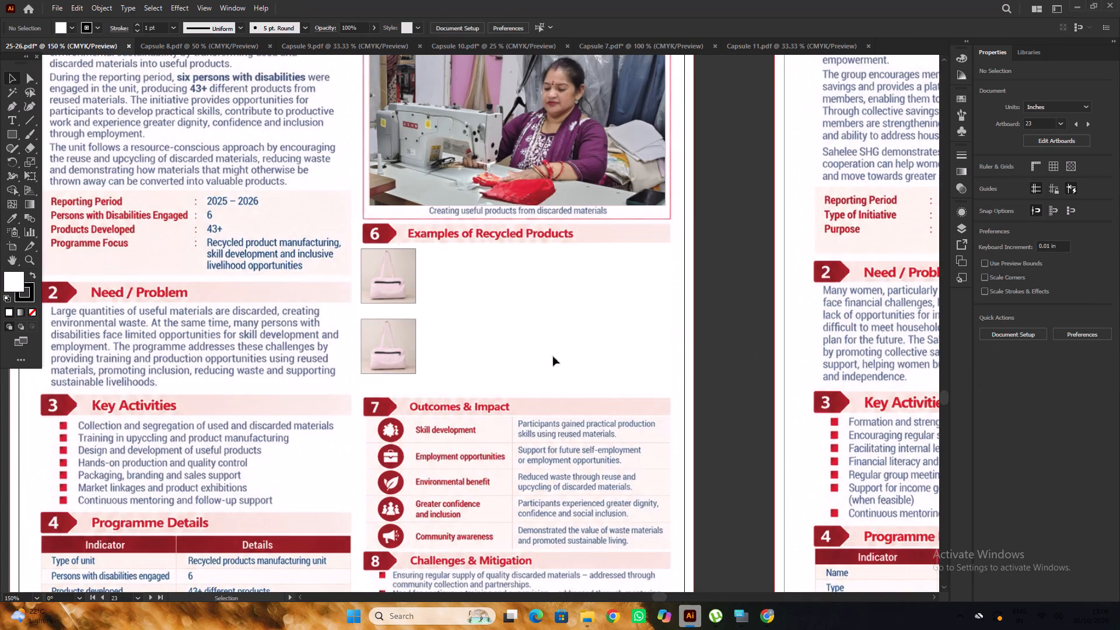
drag(393, 349, 519, 355)
key(Delete)
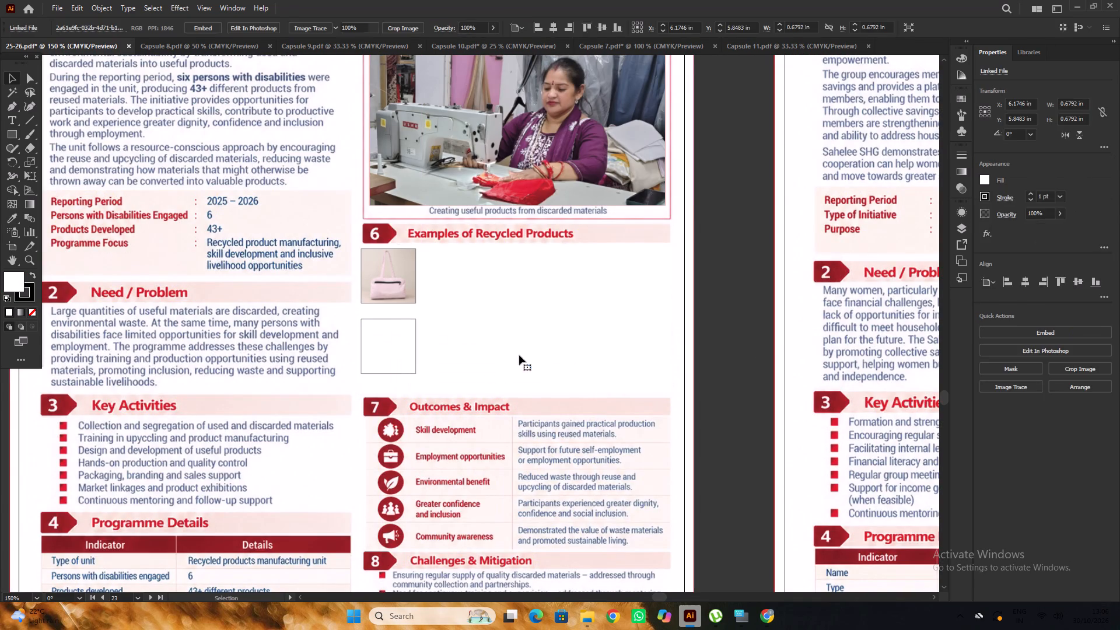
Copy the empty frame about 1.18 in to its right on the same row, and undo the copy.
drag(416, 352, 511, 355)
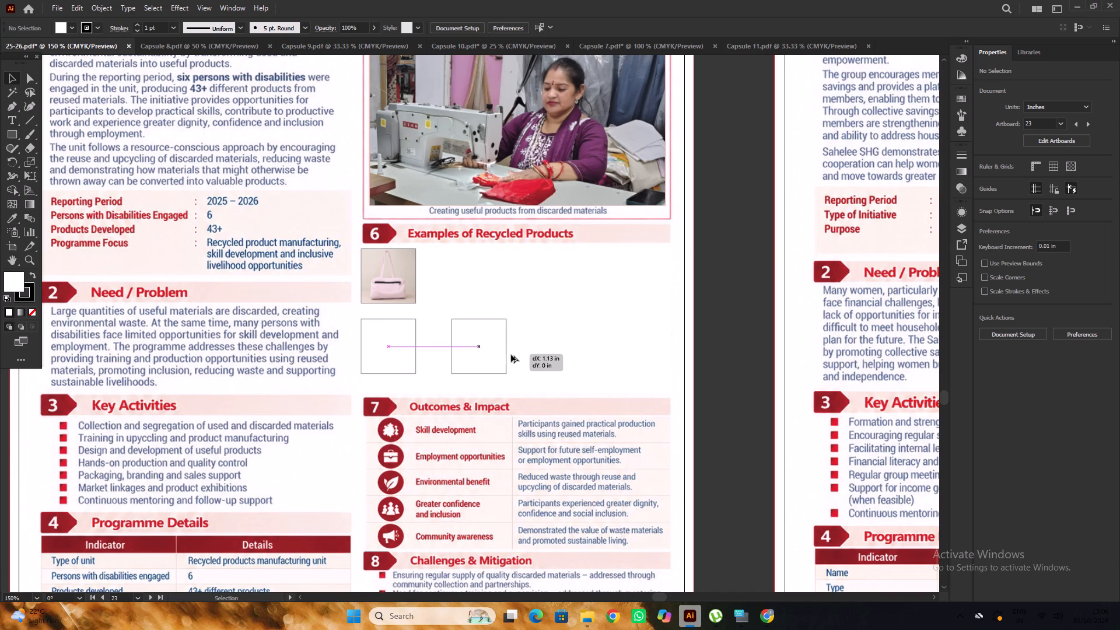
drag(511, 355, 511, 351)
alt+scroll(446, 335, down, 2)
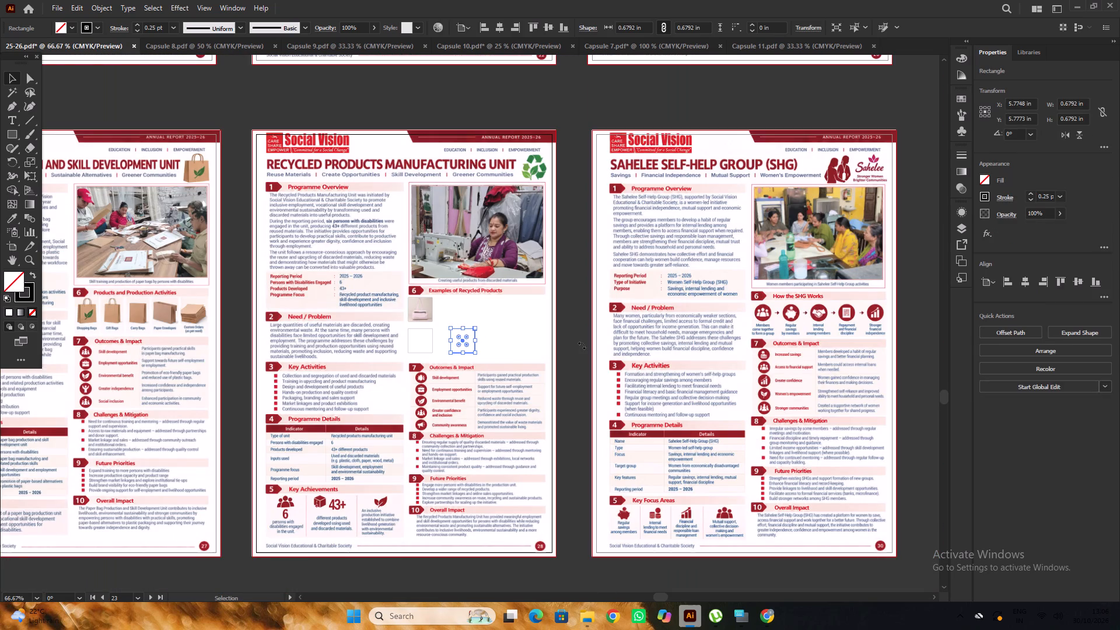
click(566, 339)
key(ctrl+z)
Place three copies of the empty frame level with the upper bag image, at about X 5.57, 6.65 and 7.76 in.
scroll(537, 334, down, 4)
alt+scroll(443, 290, up, 6)
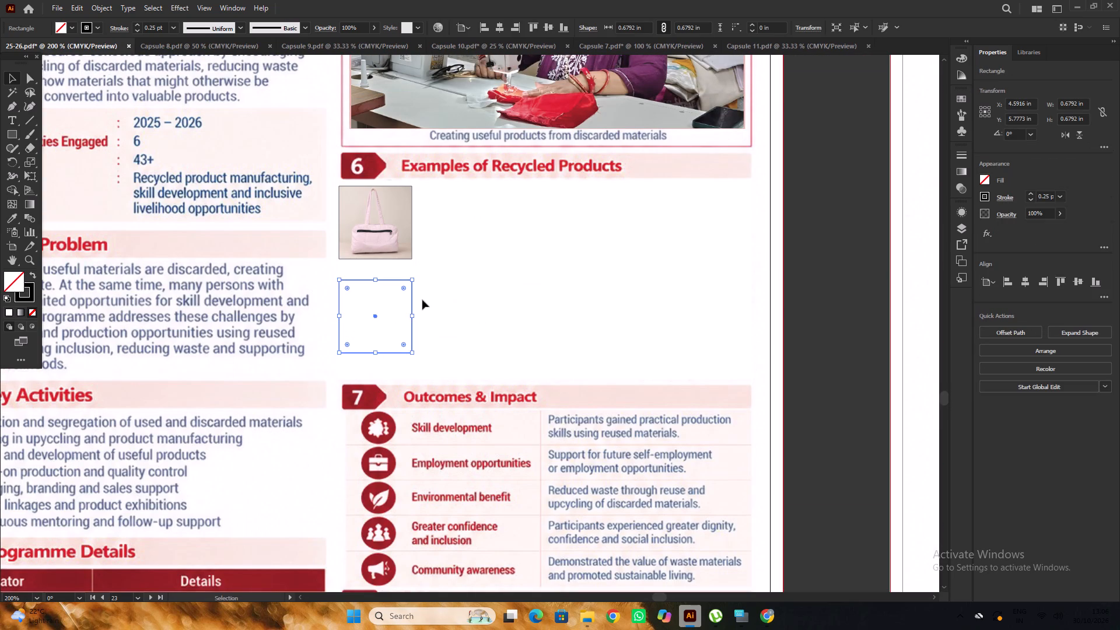
drag(411, 302, 516, 209)
drag(516, 210, 624, 210)
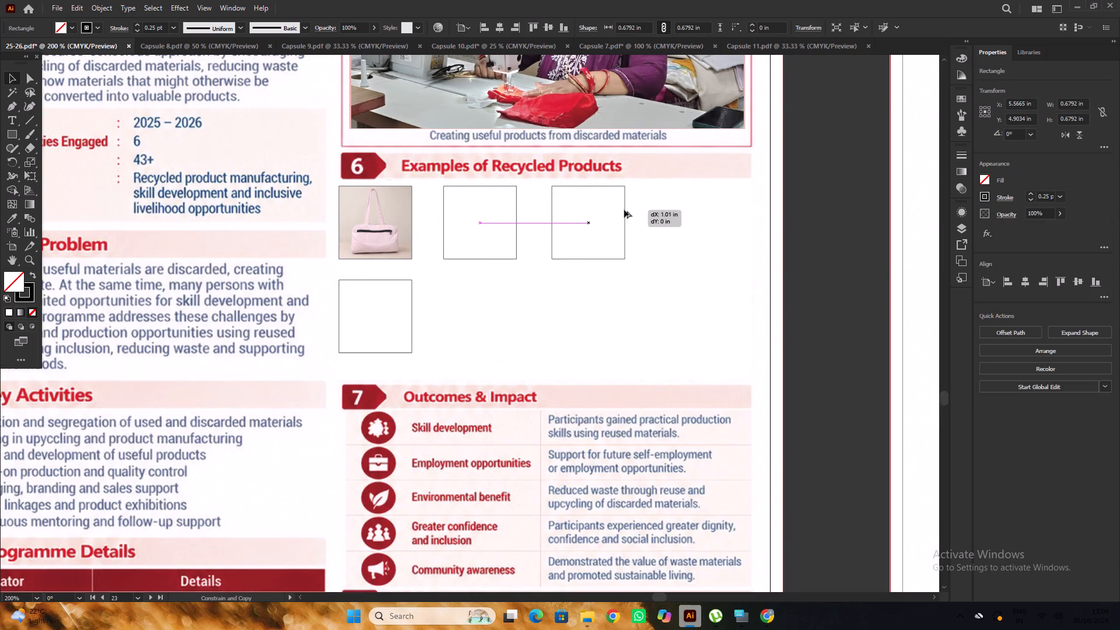
drag(624, 210, 632, 210)
drag(632, 210, 751, 209)
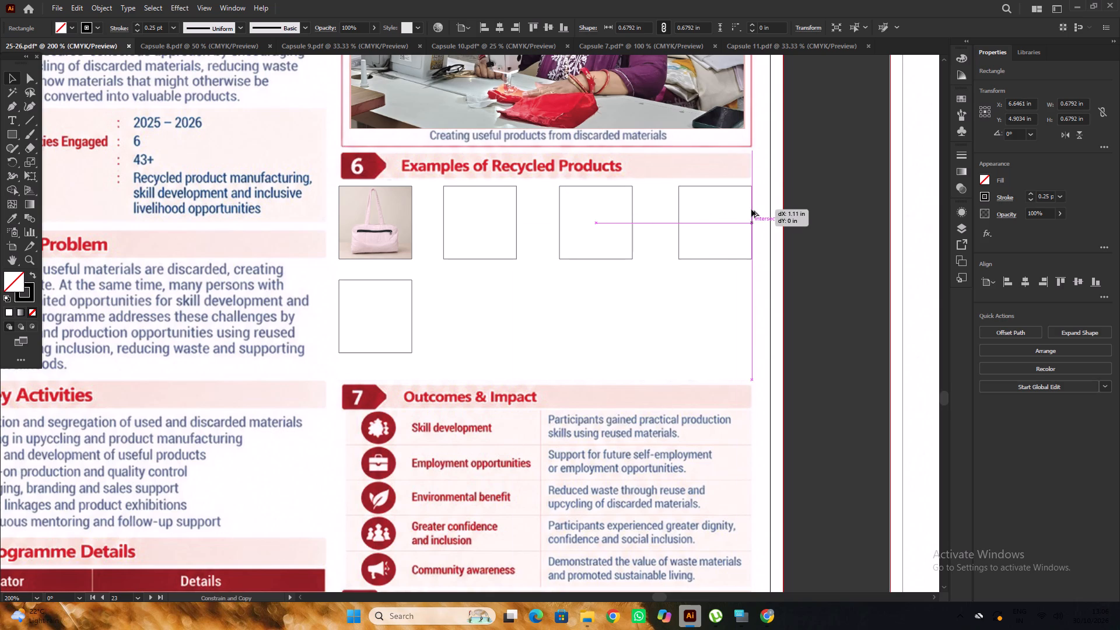
drag(751, 209, 751, 209)
alt+scroll(565, 230, down, 2)
alt+scroll(481, 255, up, 2)
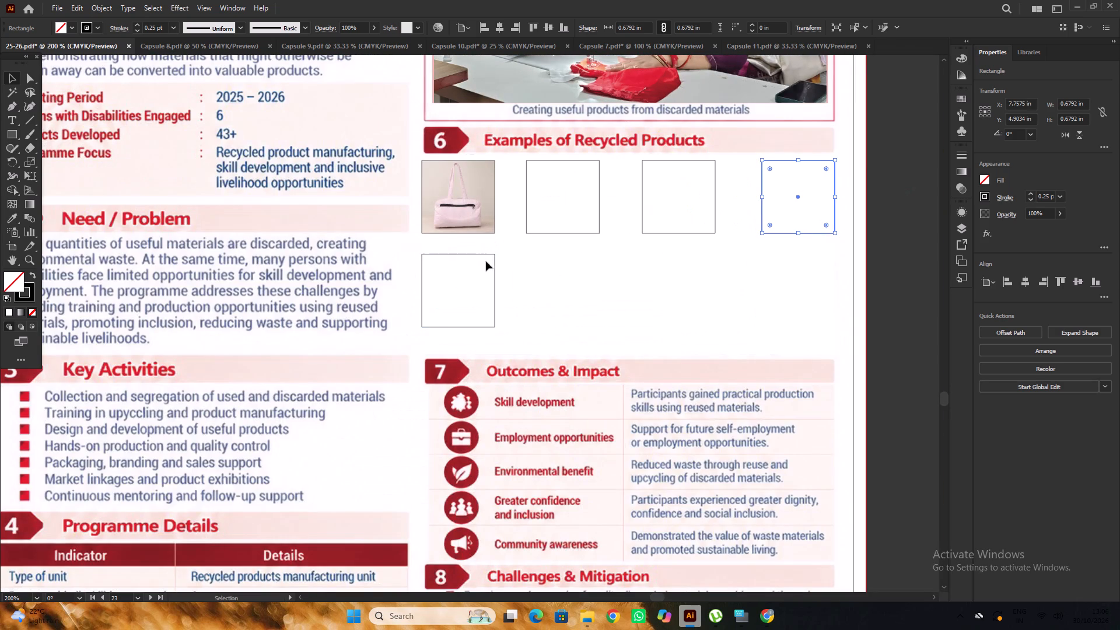
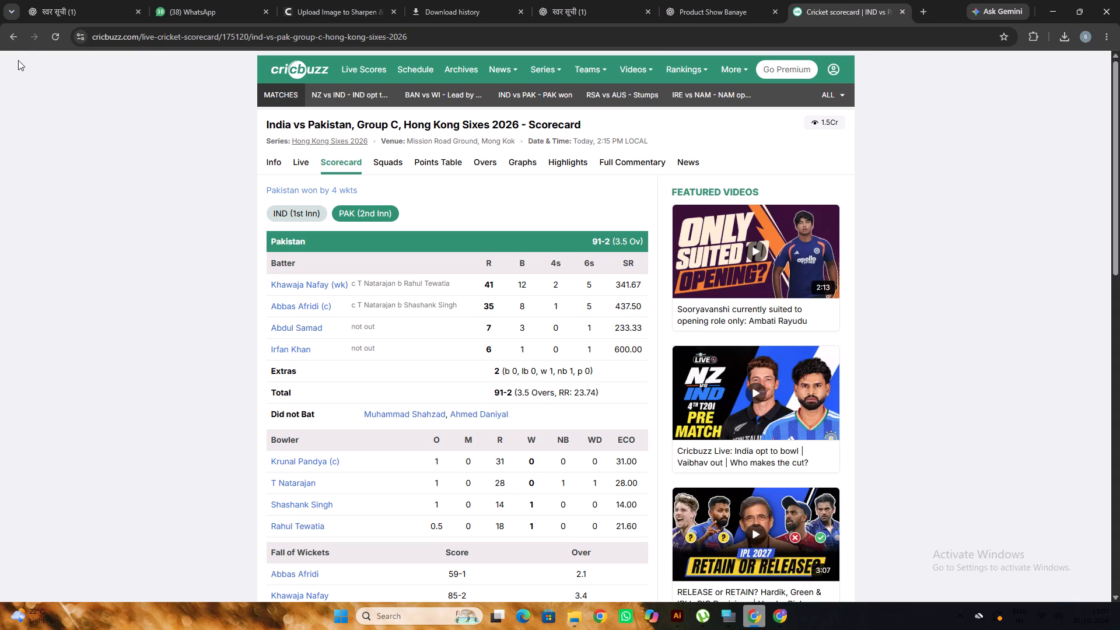
Go to the Cricbuzz home page and open the New Zealand vs India 4th T20I live score.
click(311, 63)
scroll(242, 204, up, 1)
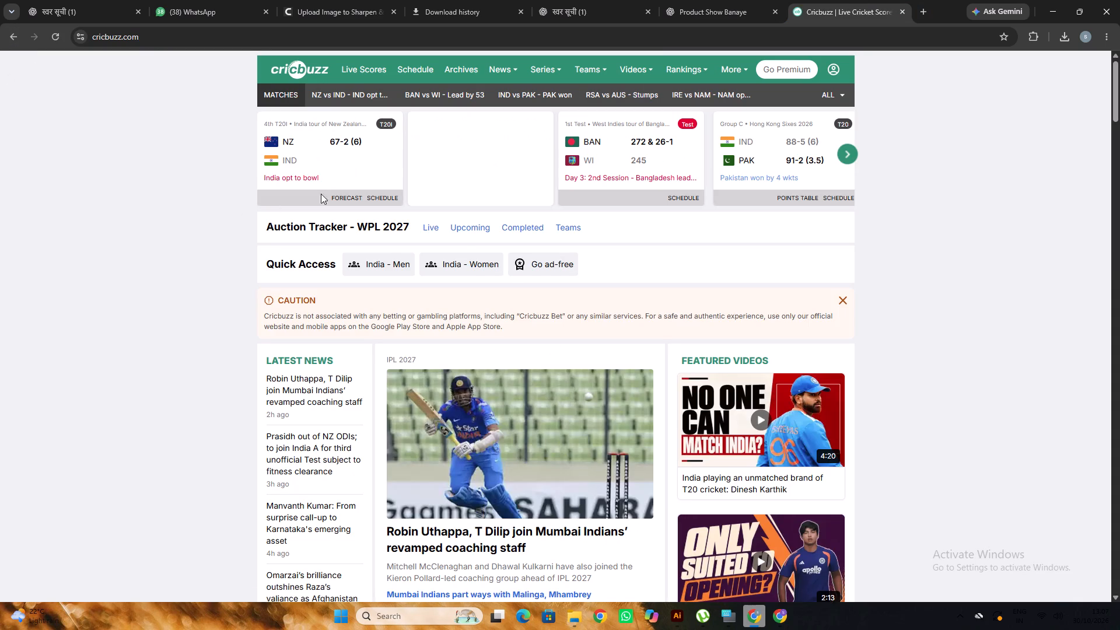
click(342, 167)
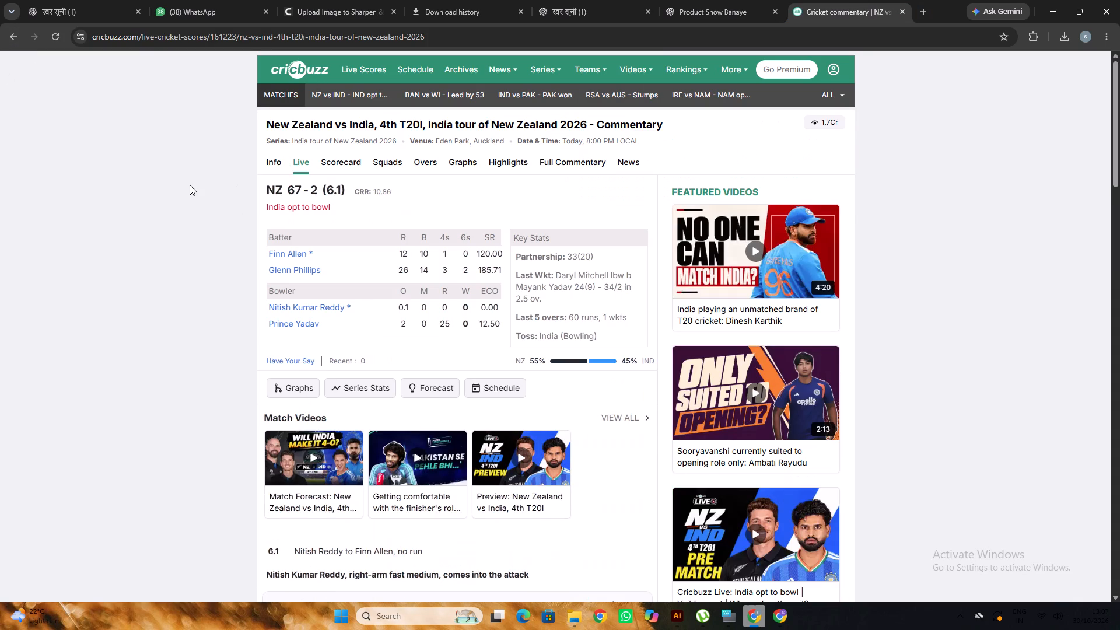